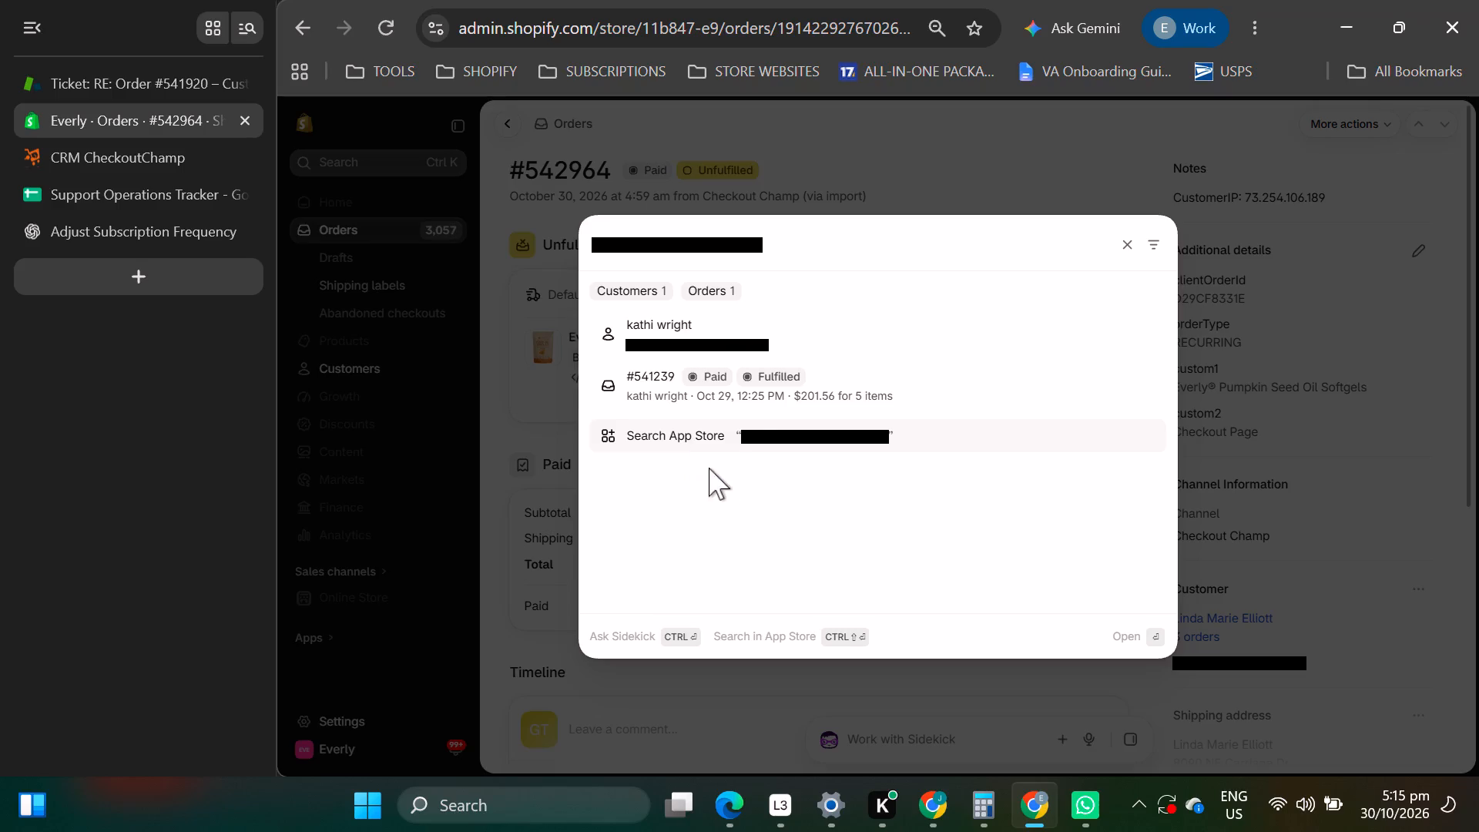
click(764, 388)
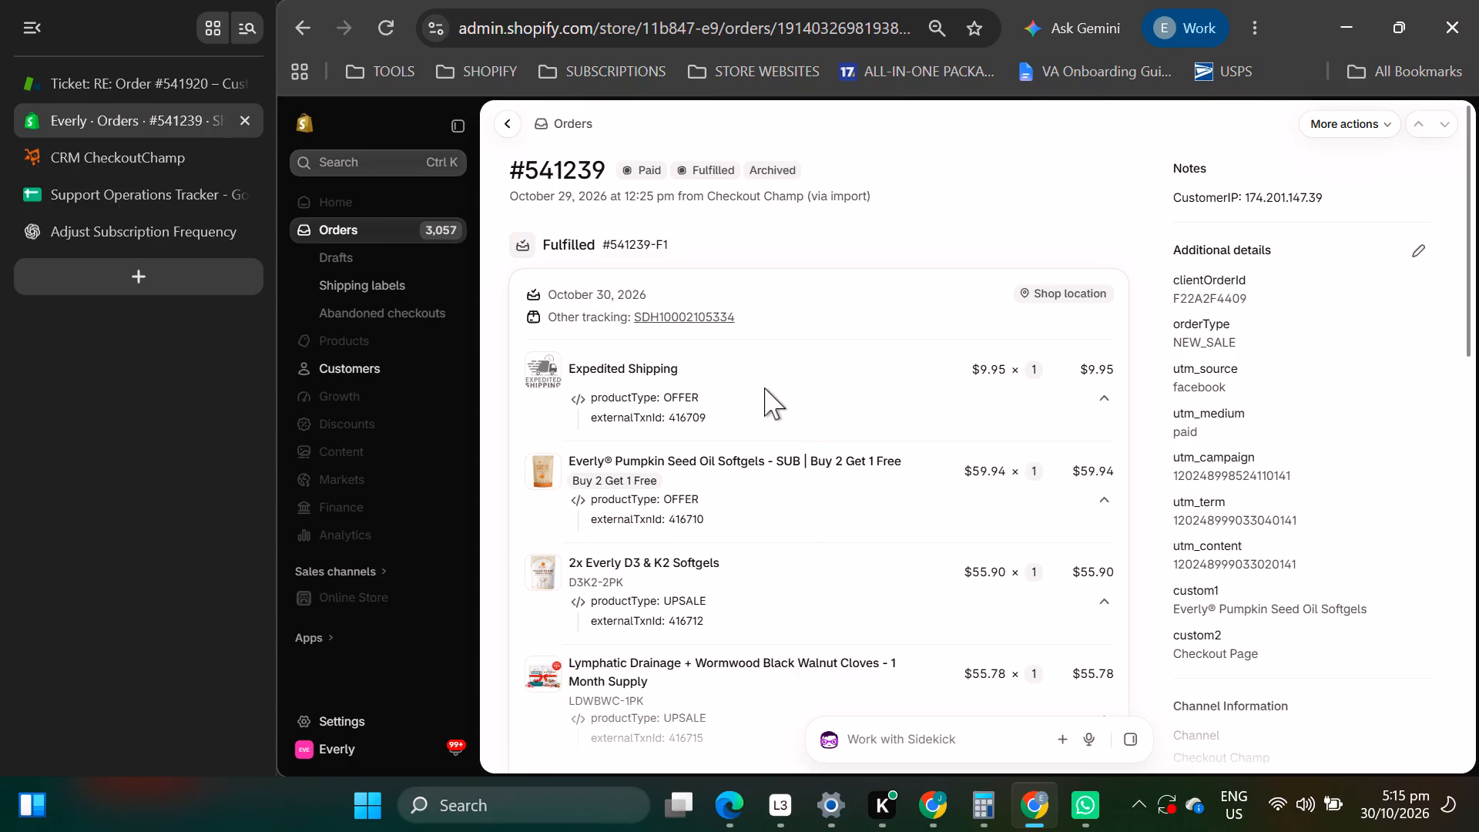
click(71, 82)
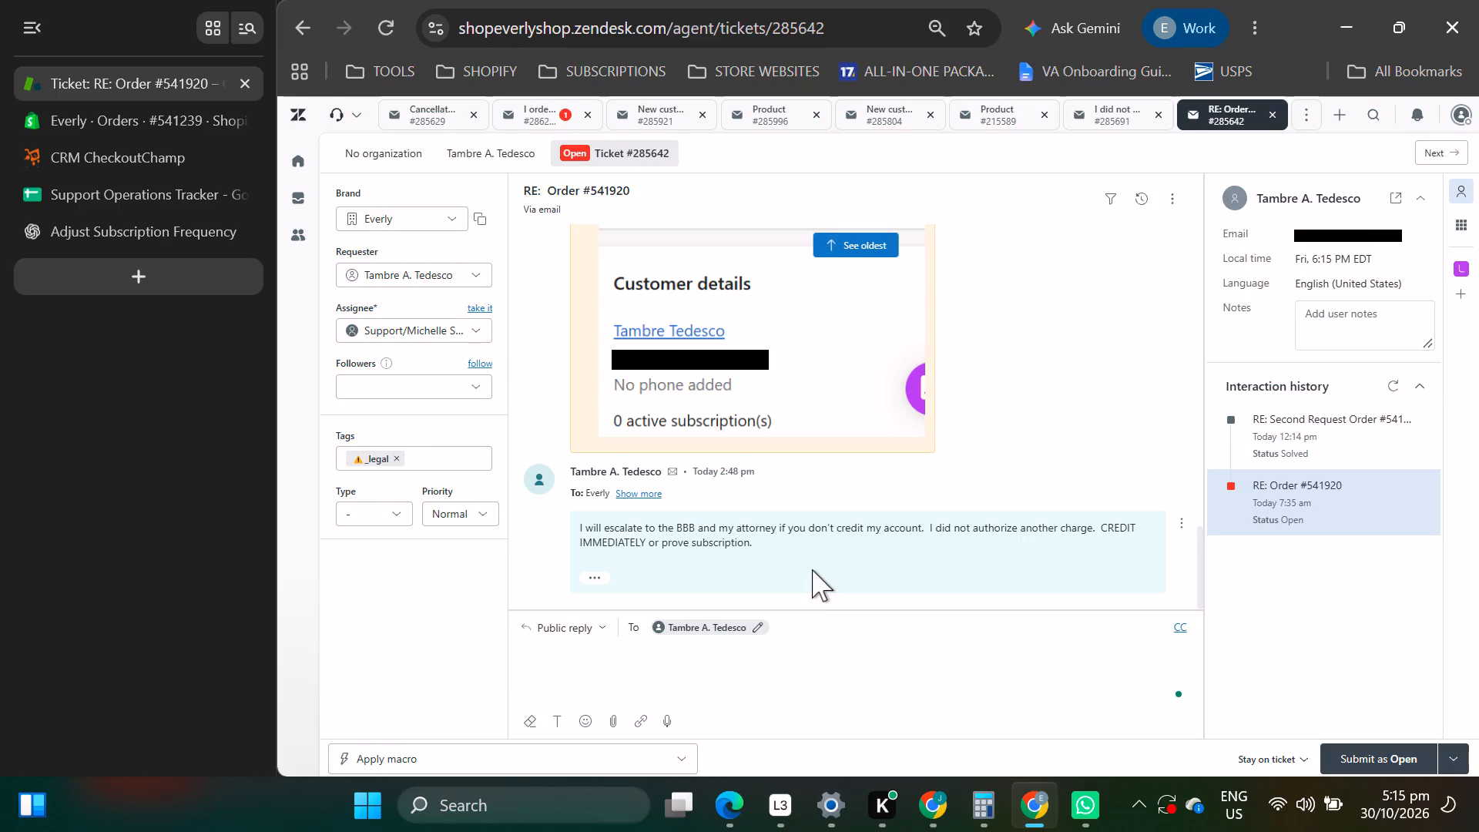
scroll(812, 569, down, 2)
scroll(812, 569, up, 6)
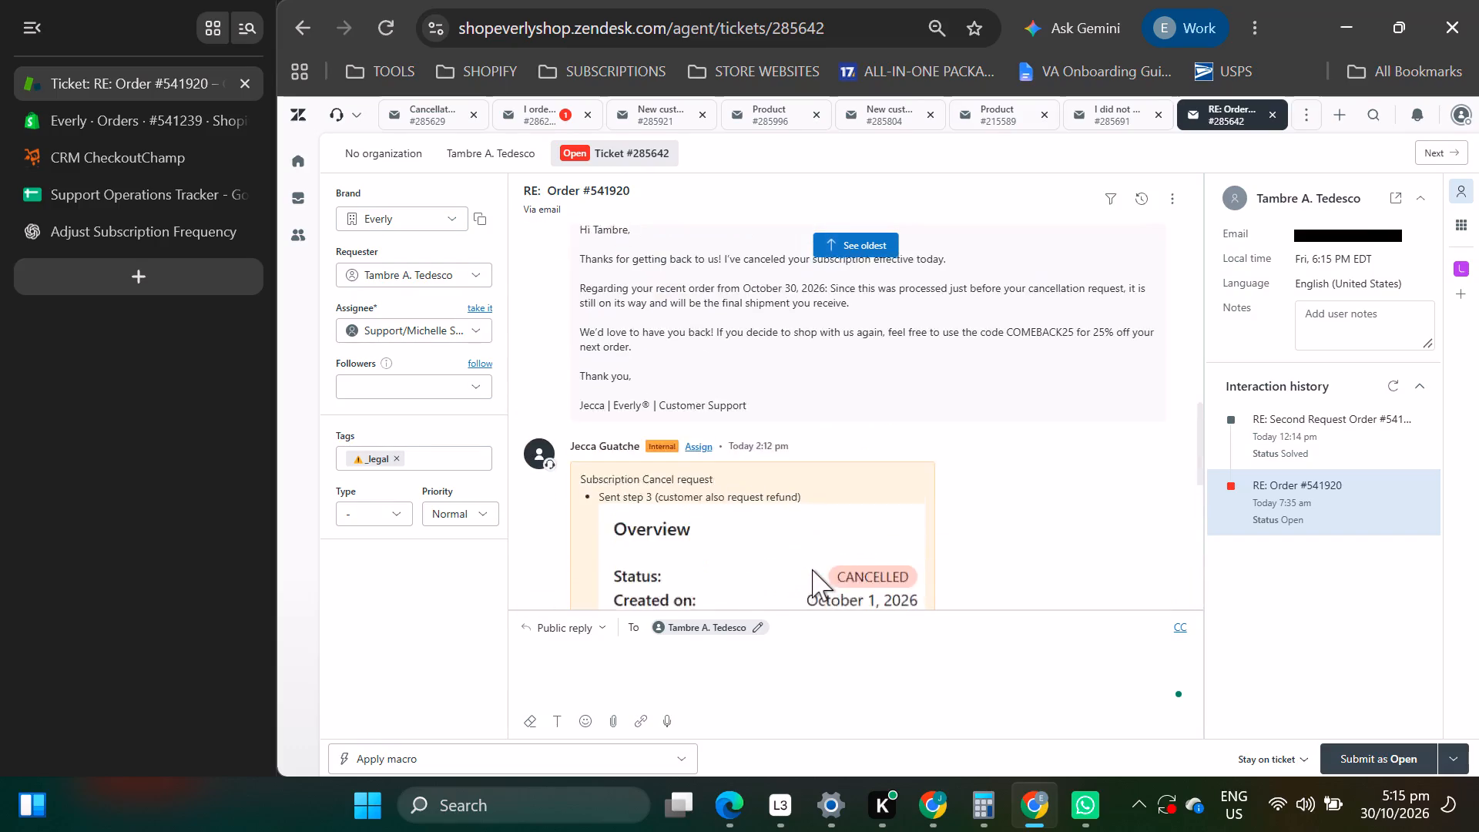
scroll(812, 569, up, 6)
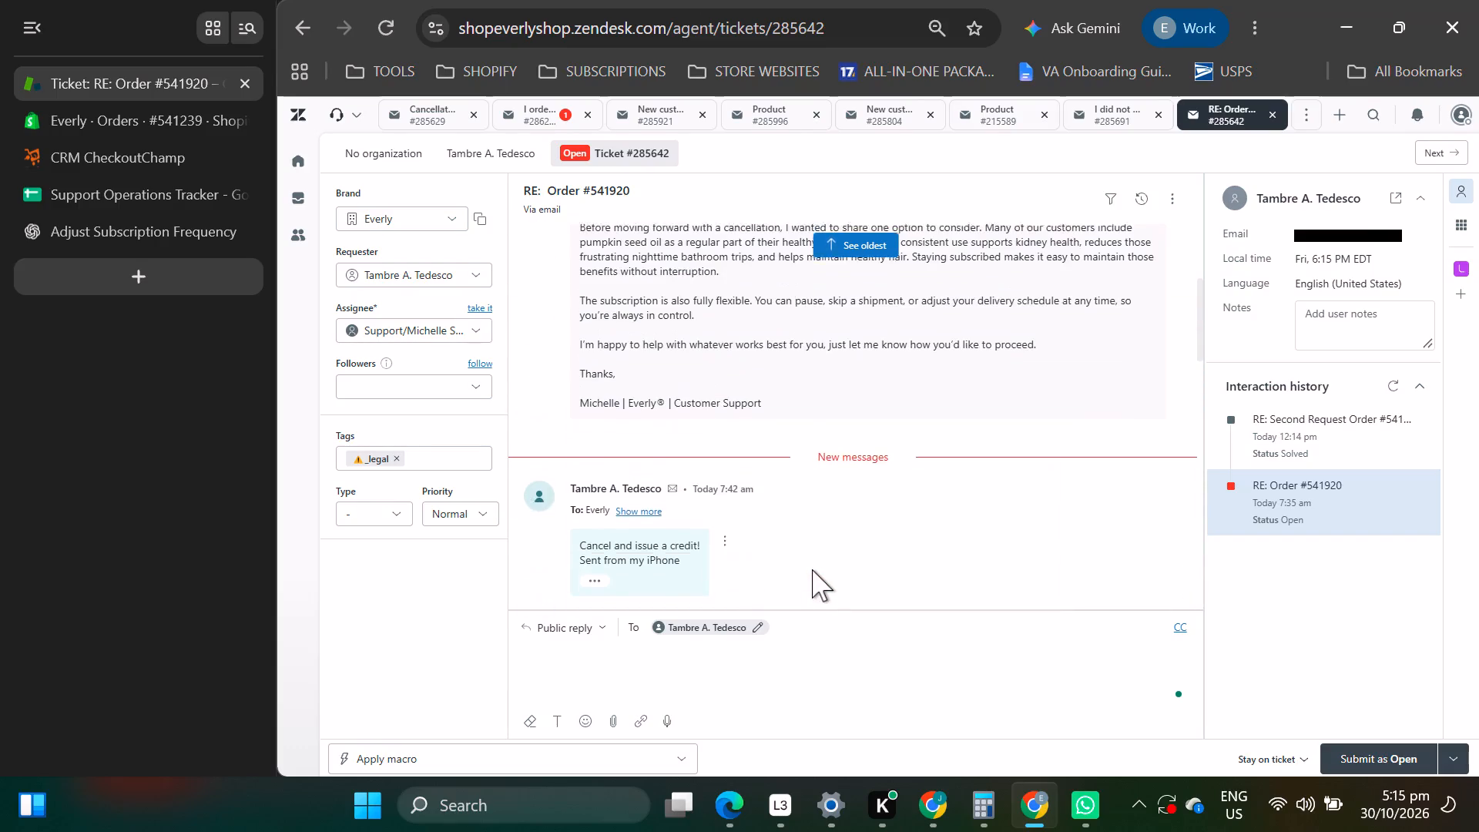
scroll(812, 569, up, 3)
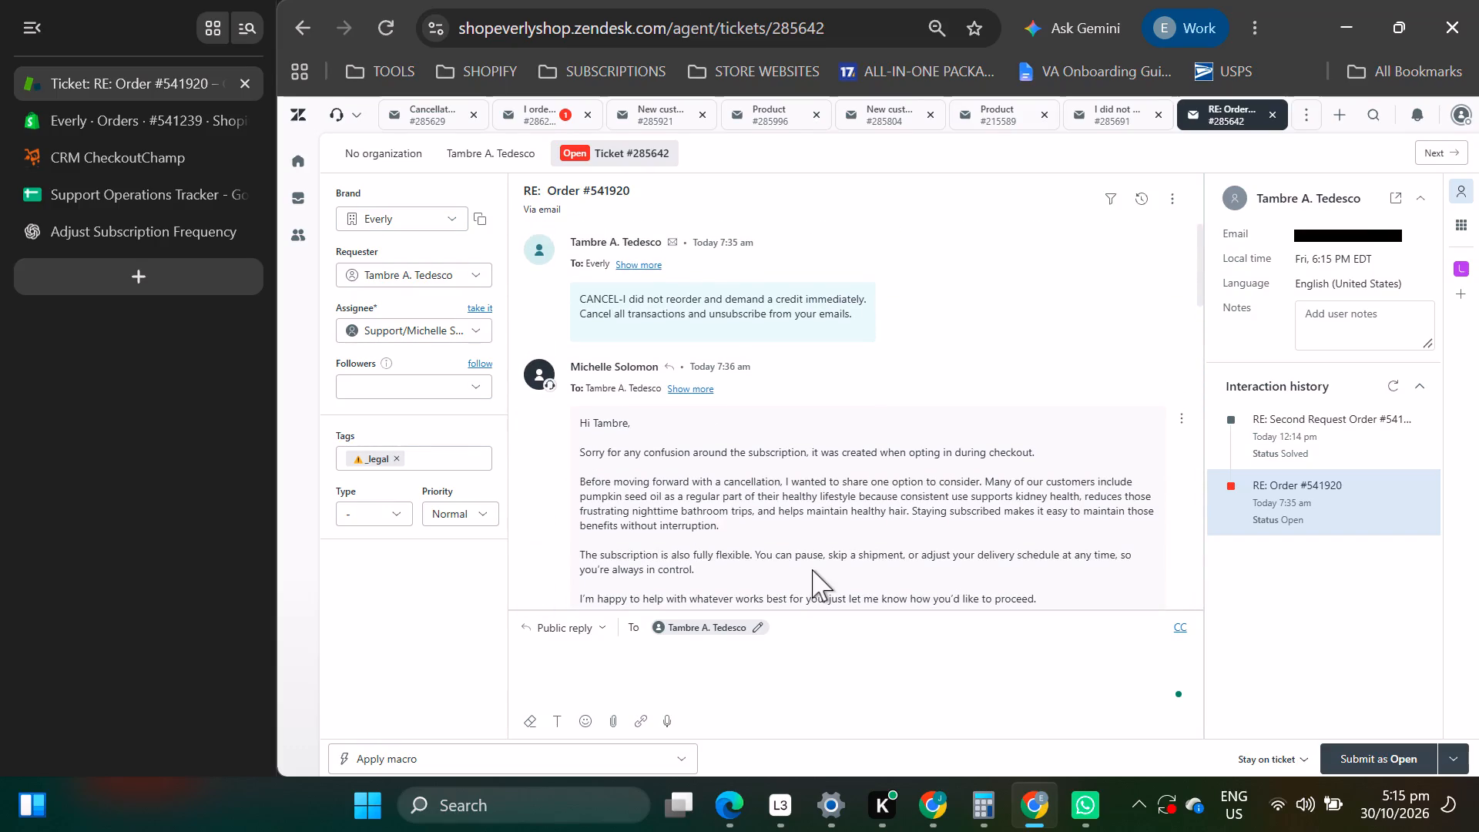
scroll(813, 569, down, 3)
scroll(813, 569, up, 4)
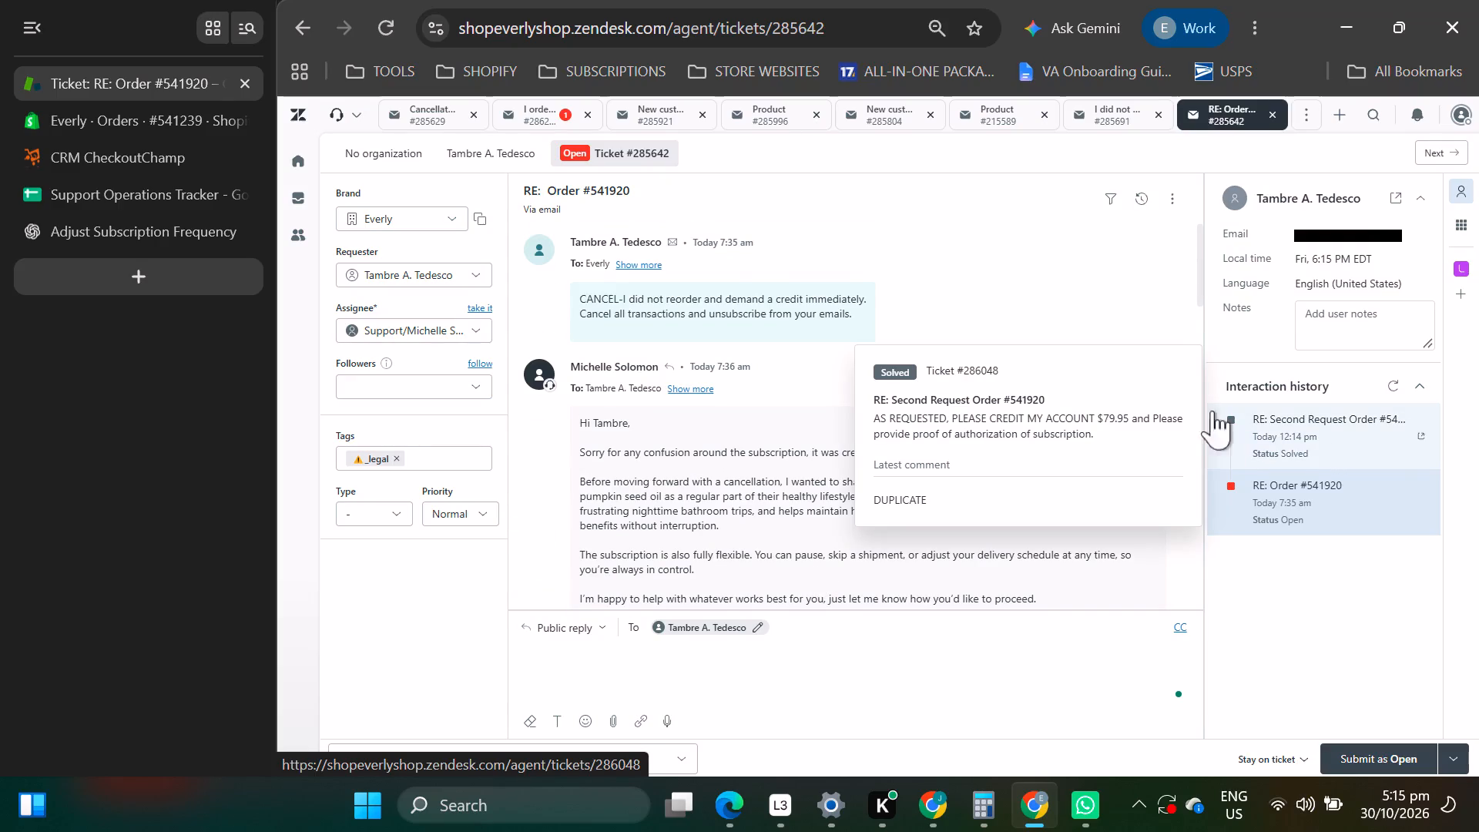
click(156, 119)
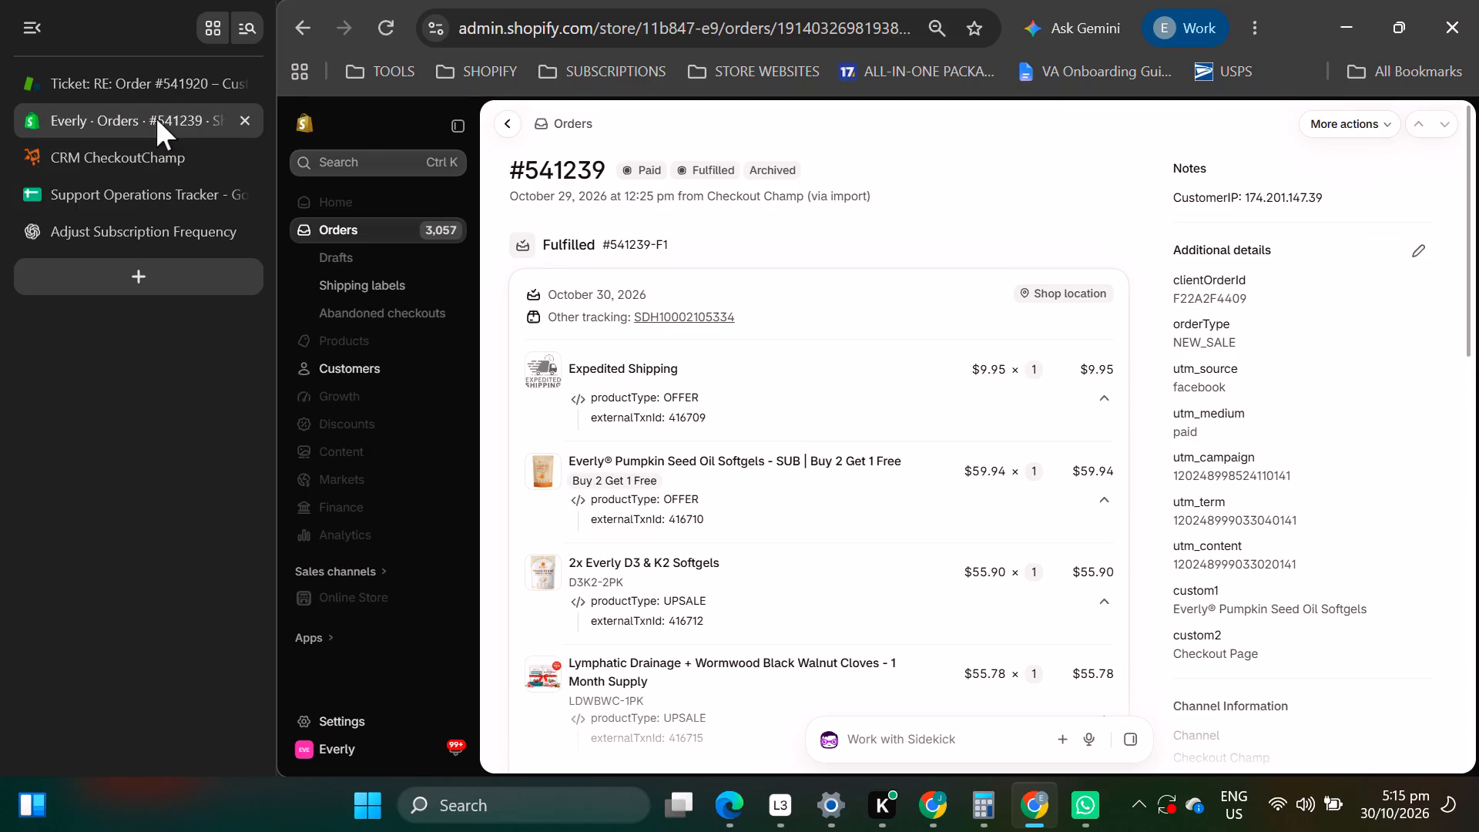
scroll(1266, 481, down, 2)
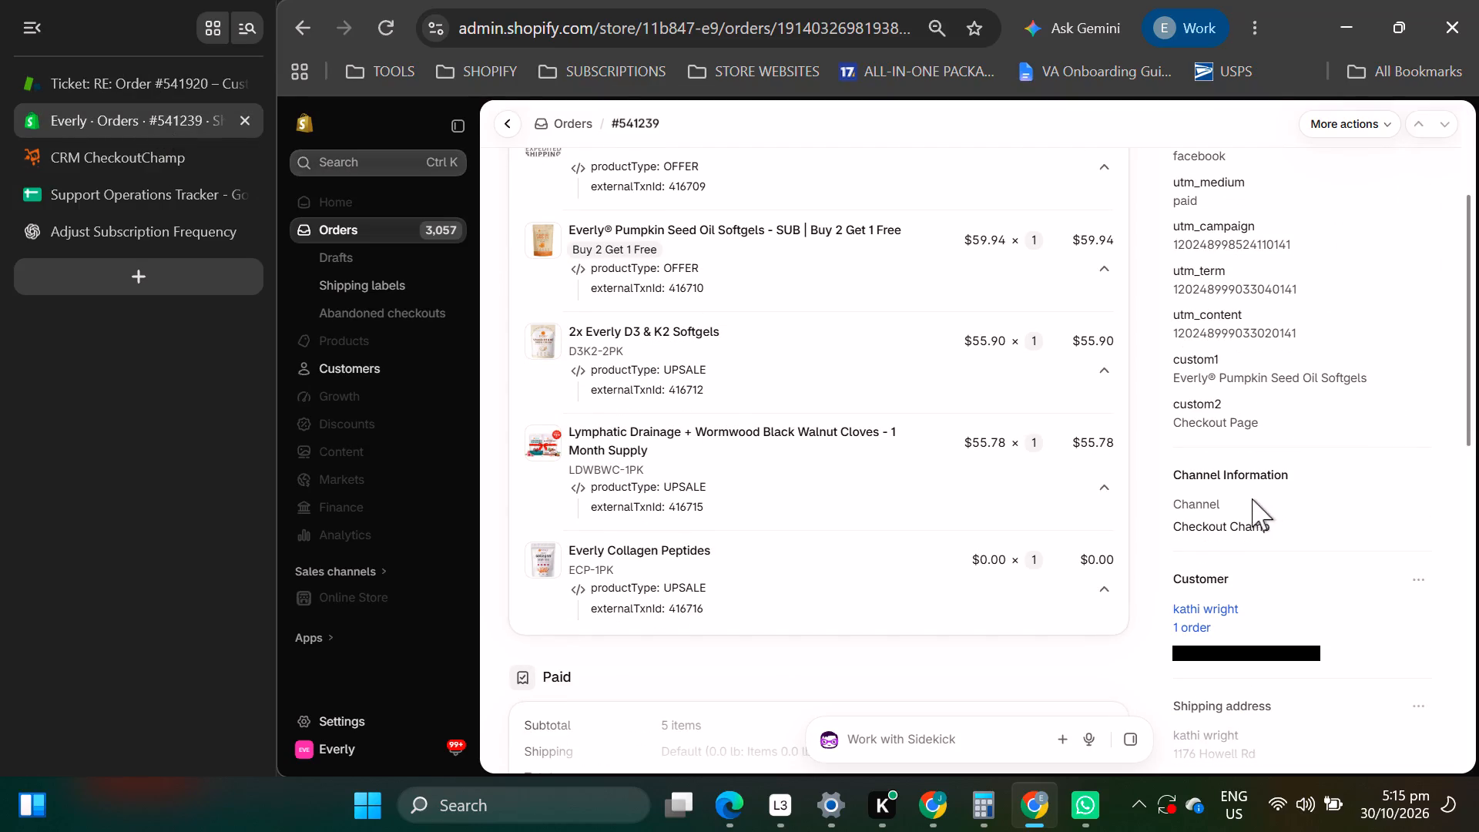
click(88, 65)
click(102, 99)
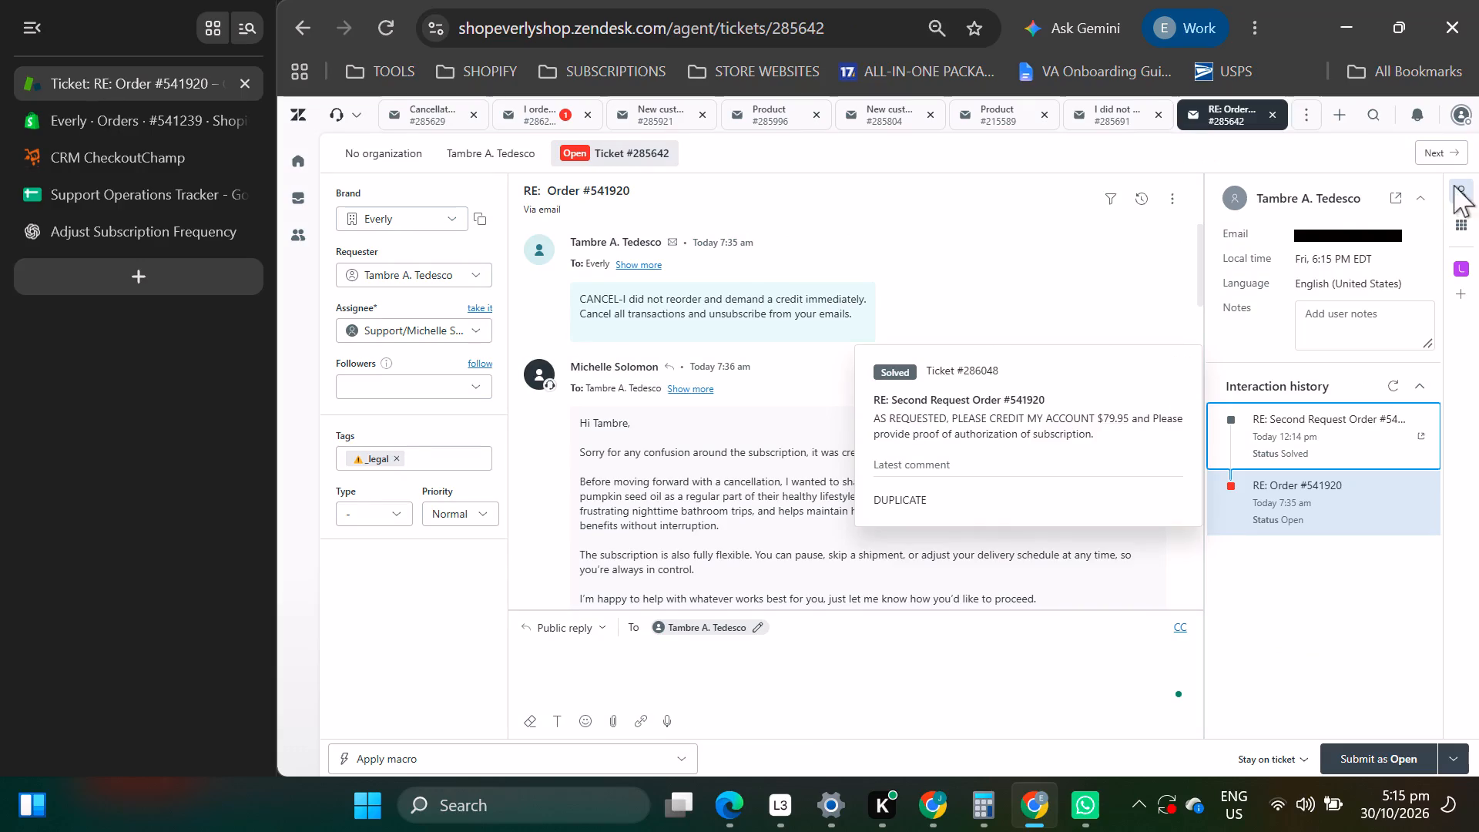
click(1434, 232)
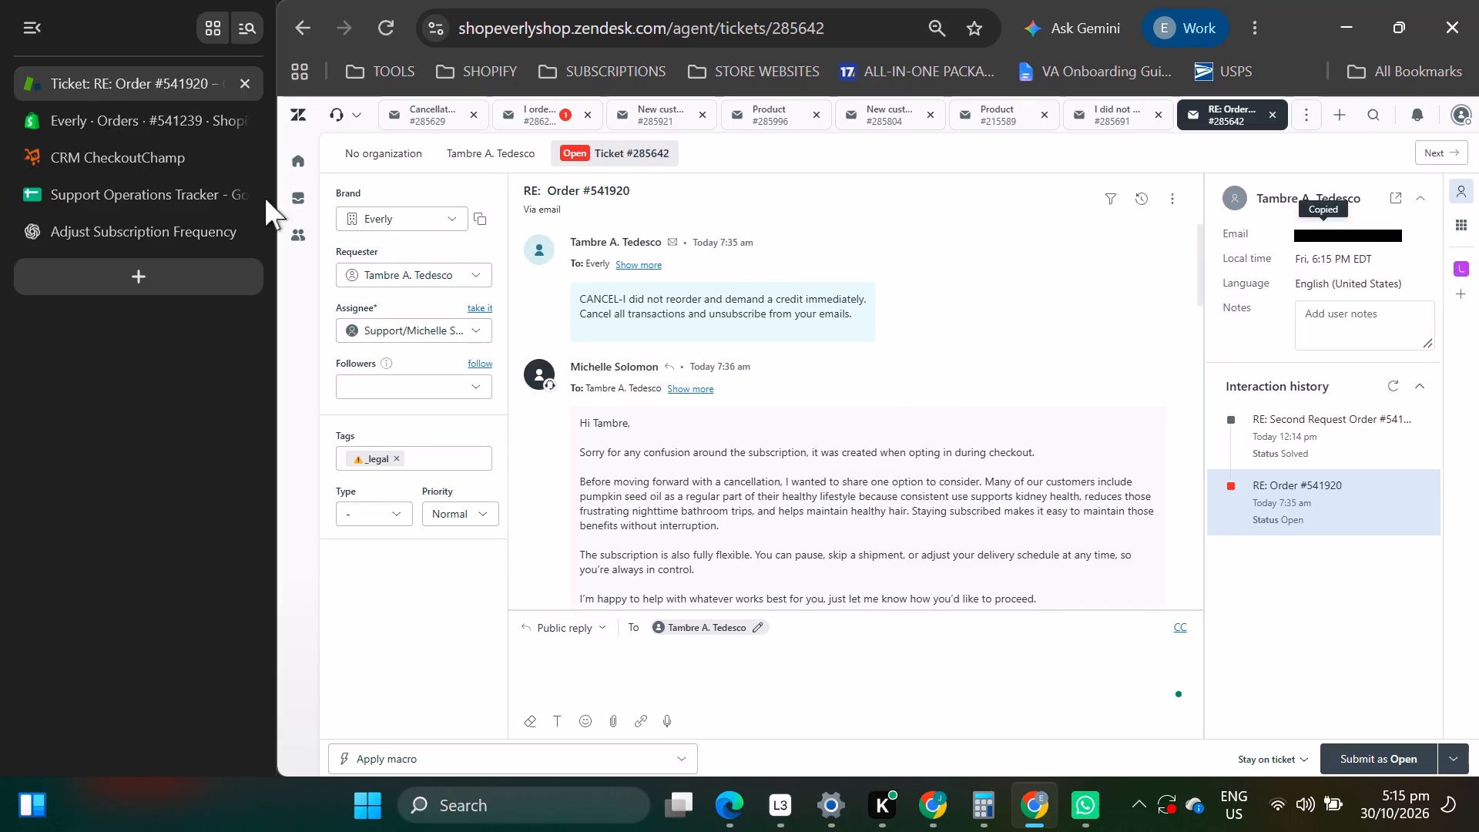
click(89, 127)
click(327, 160)
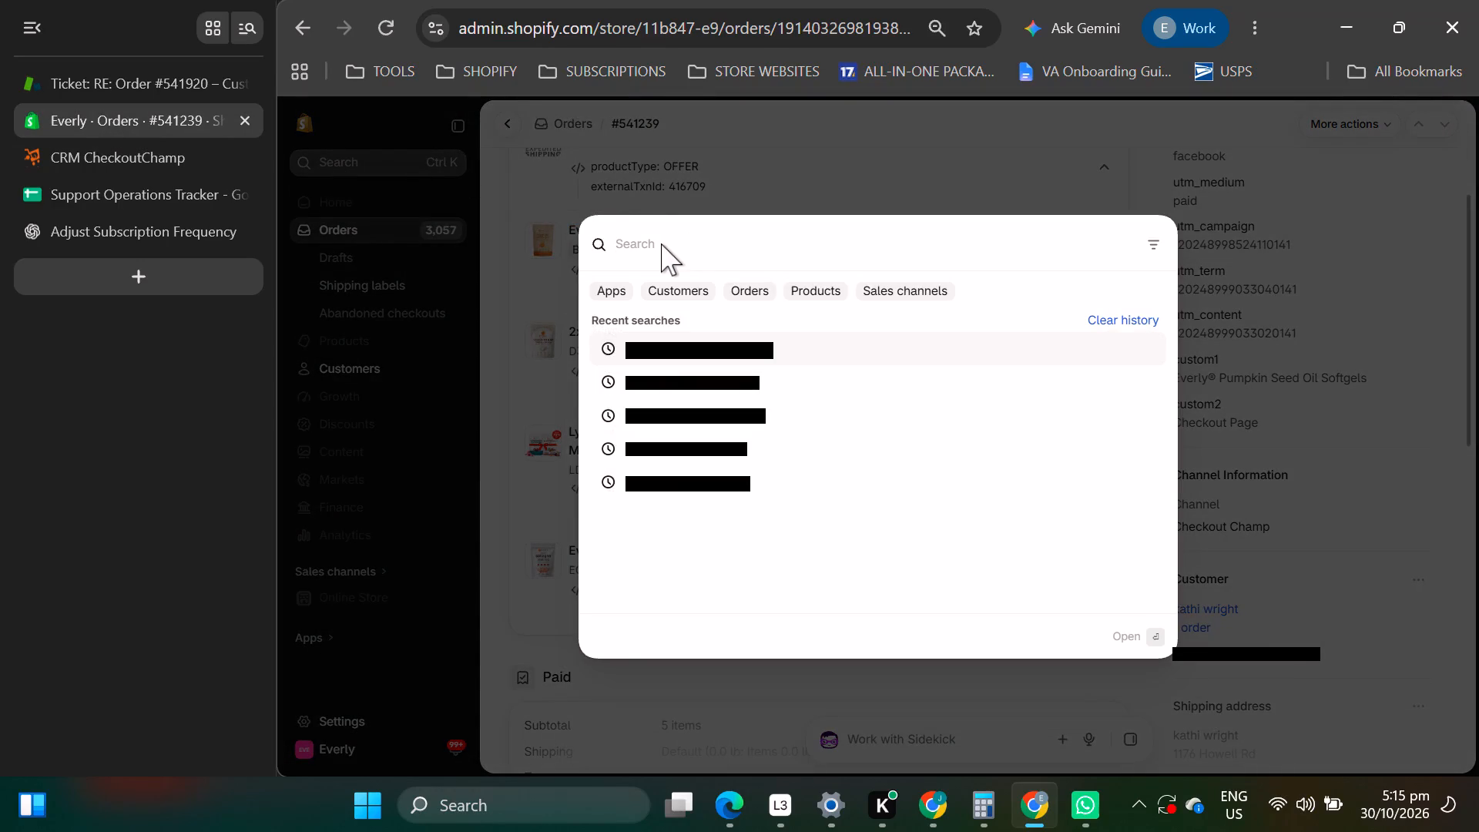
right_click(659, 243)
click(721, 518)
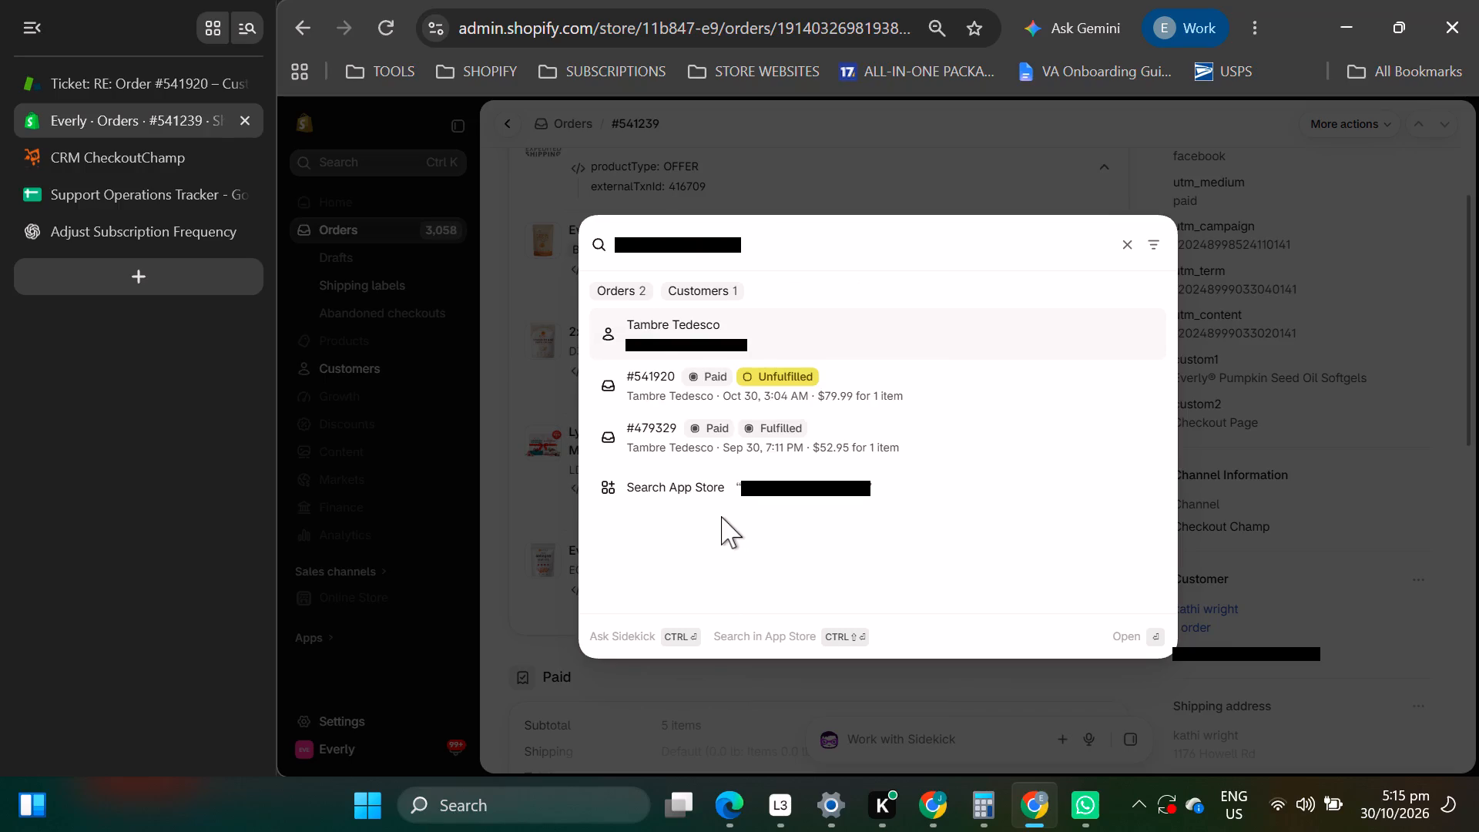
click(707, 390)
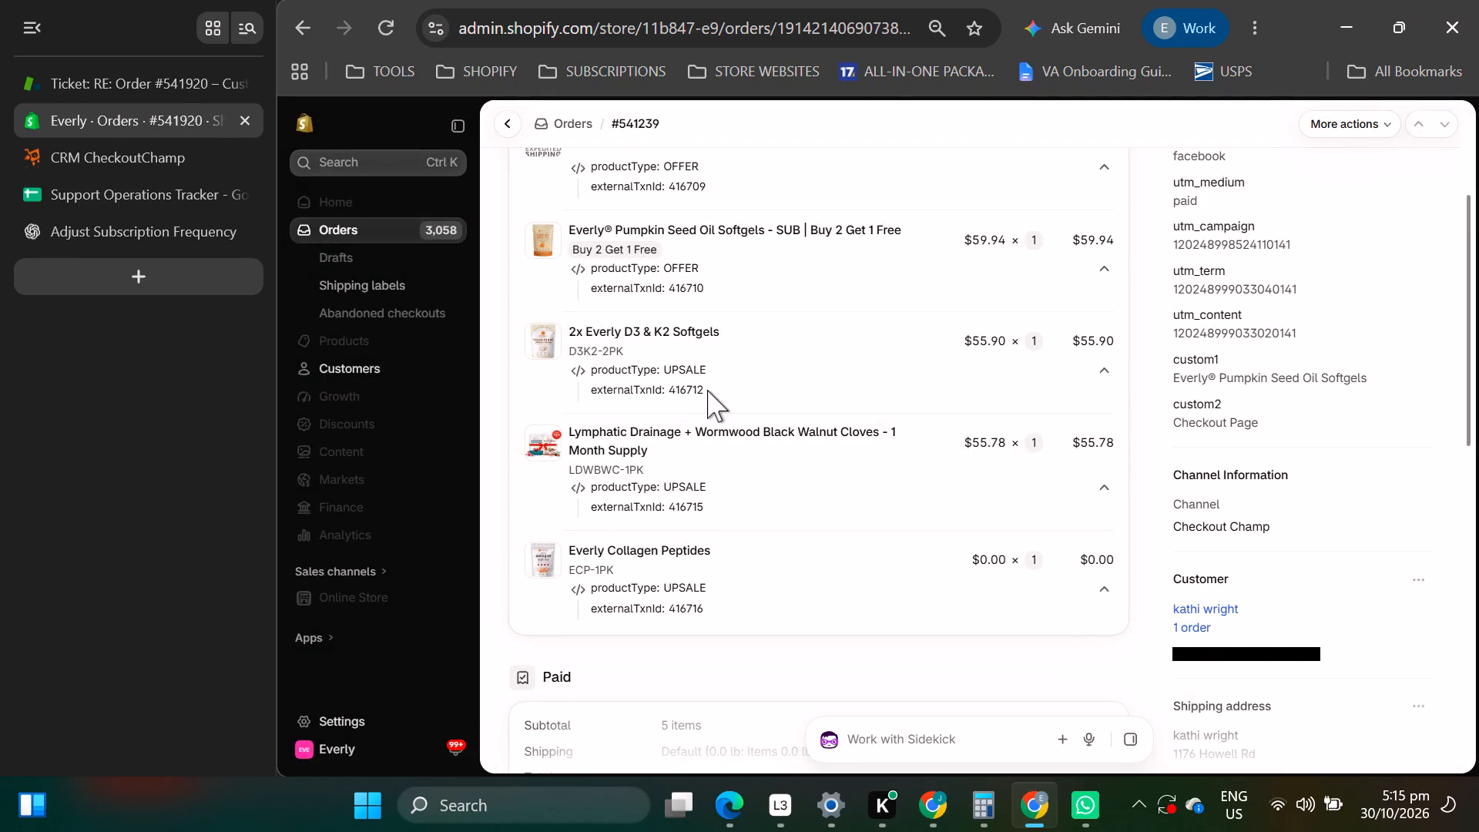
Switch back to the Zendesk ticket and review the conversation through the customer's latest message.
click(140, 80)
scroll(823, 467, down, 2)
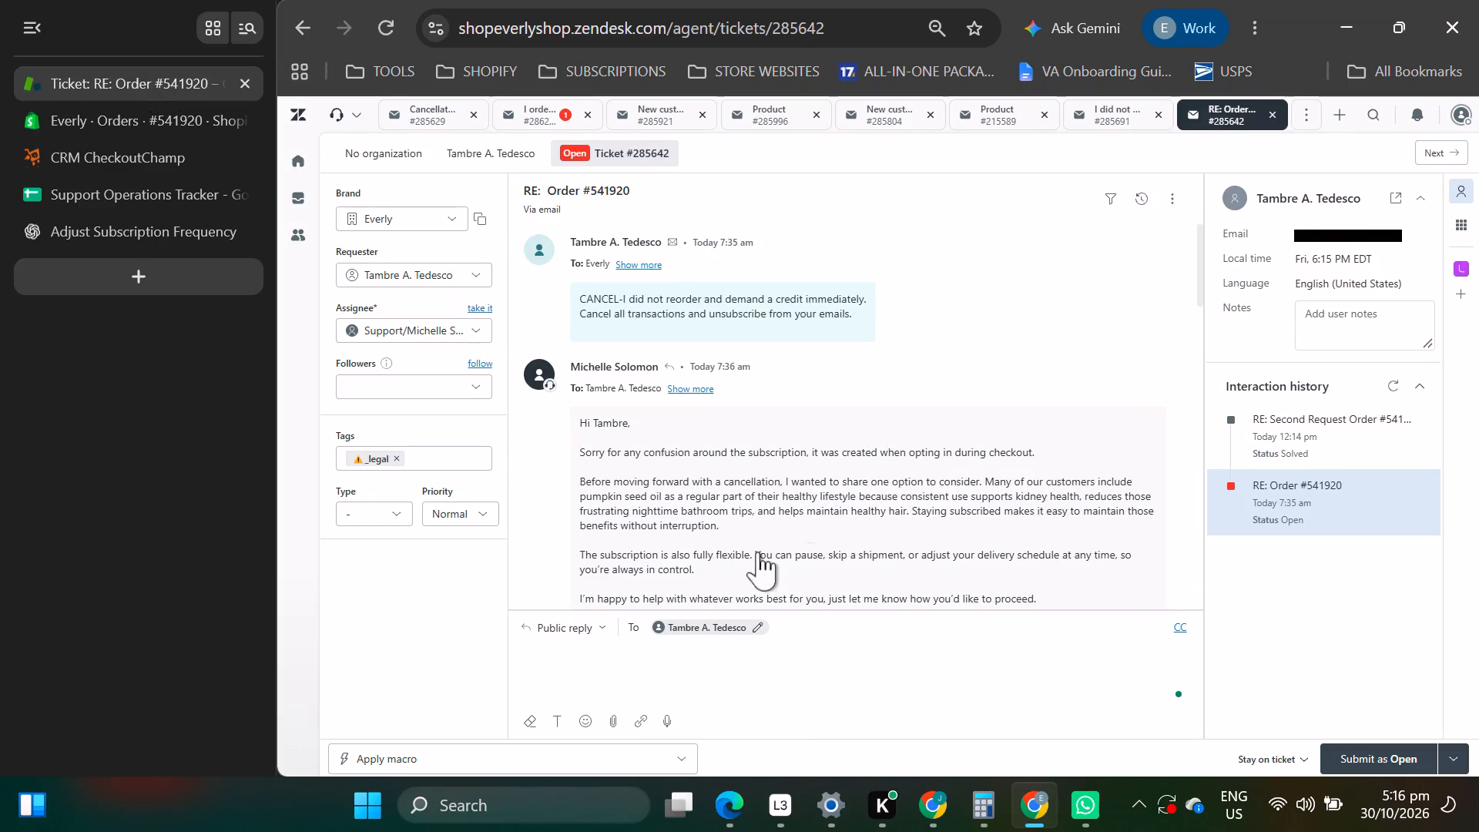
click(588, 656)
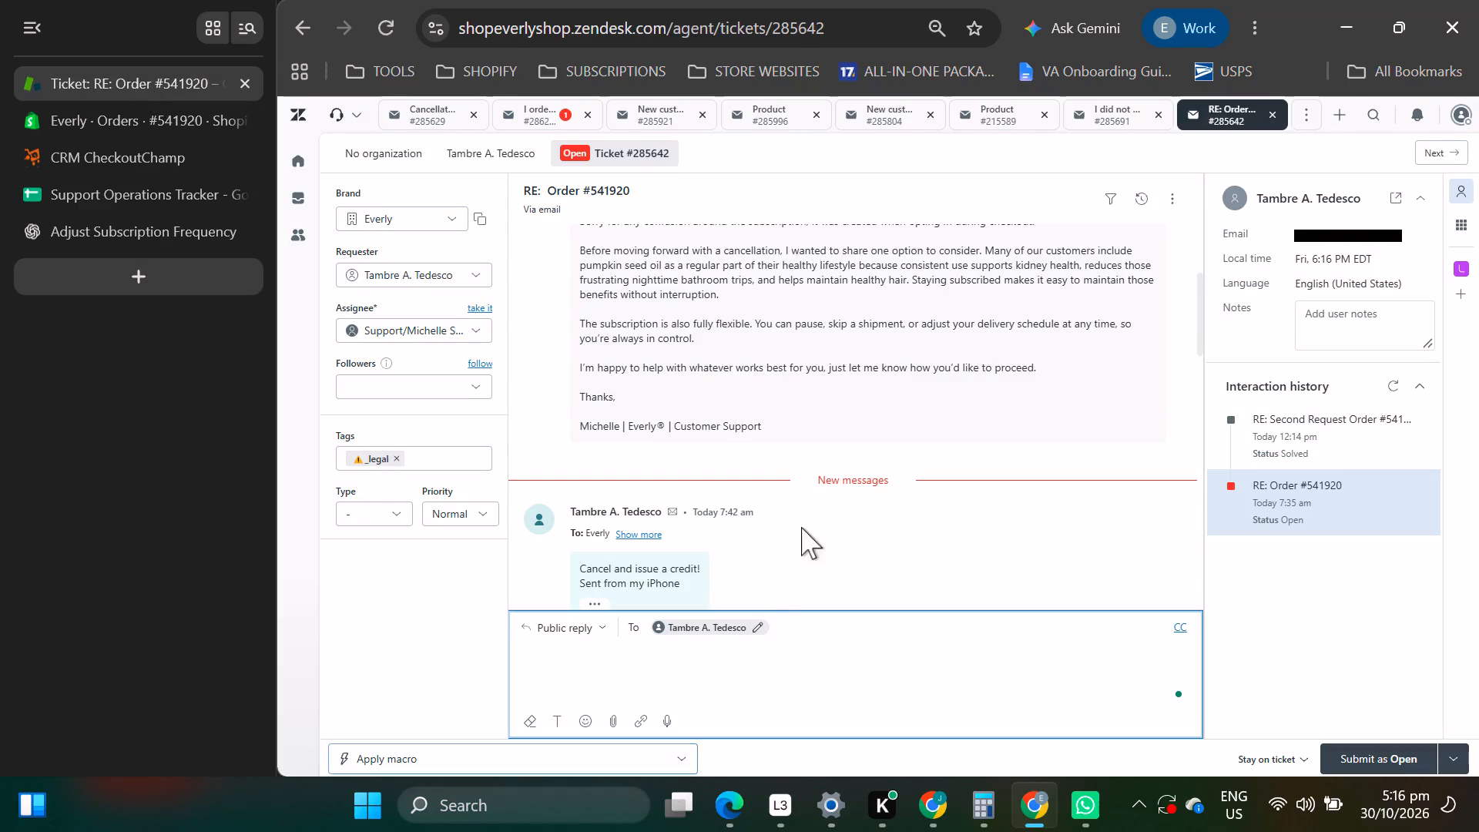
scroll(859, 475, down, 11)
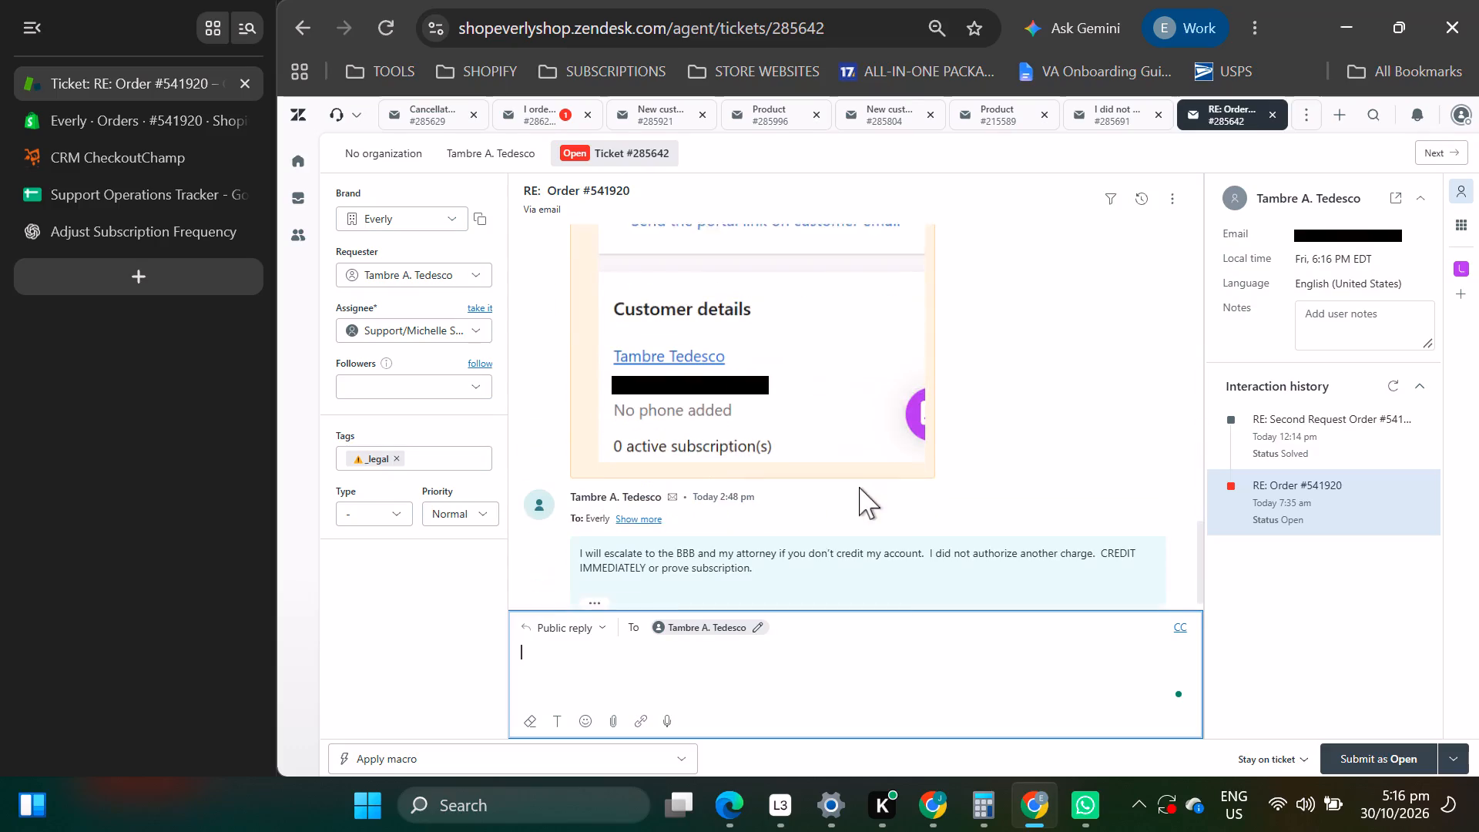
scroll(859, 487, down, 7)
Review the earlier replies, search the macros for "legal", and apply "Mentions Legal Threat Words + Asks For A Refund".
click(673, 757)
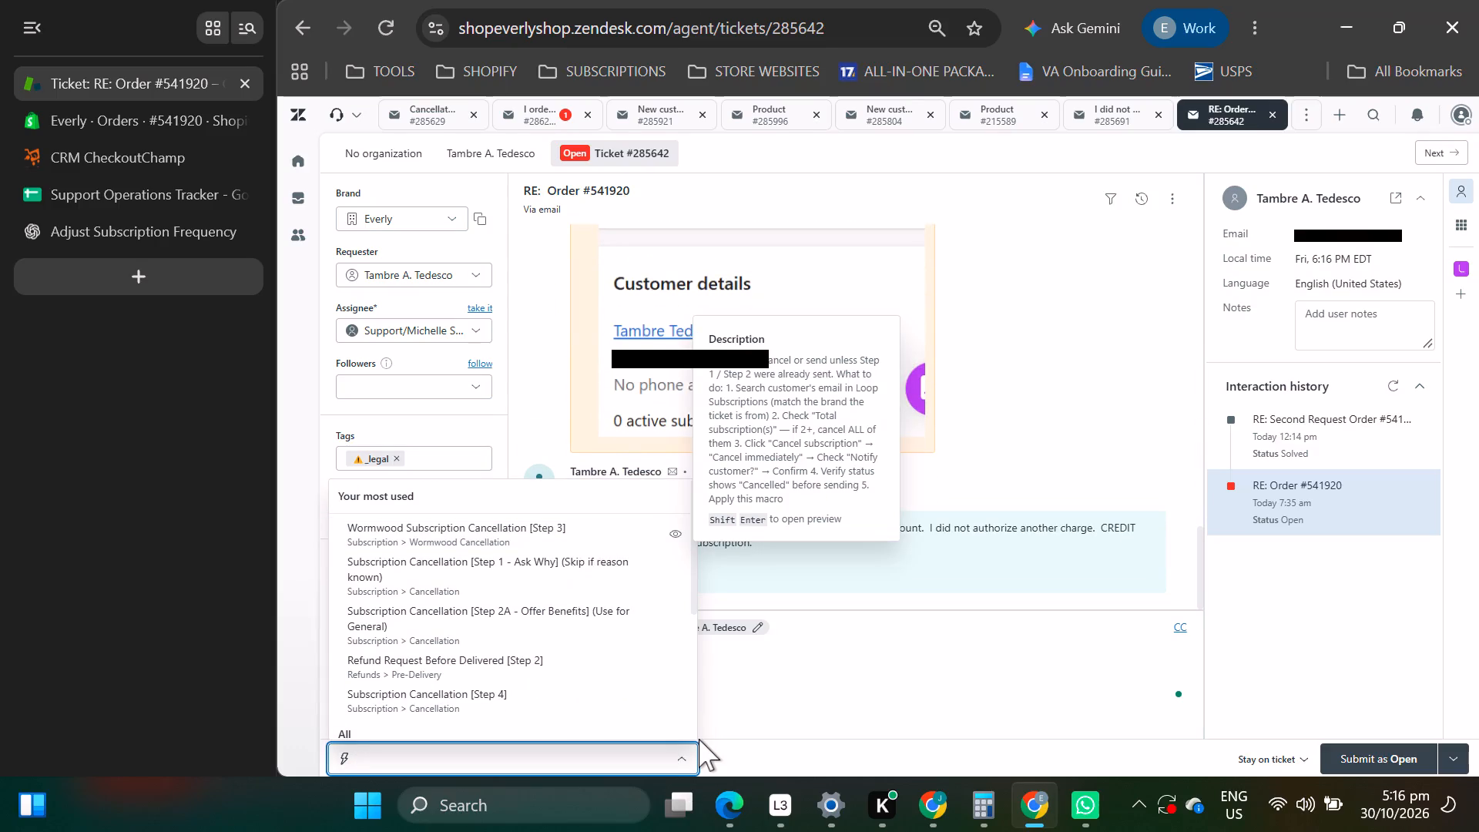
scroll(1051, 415, up, 4)
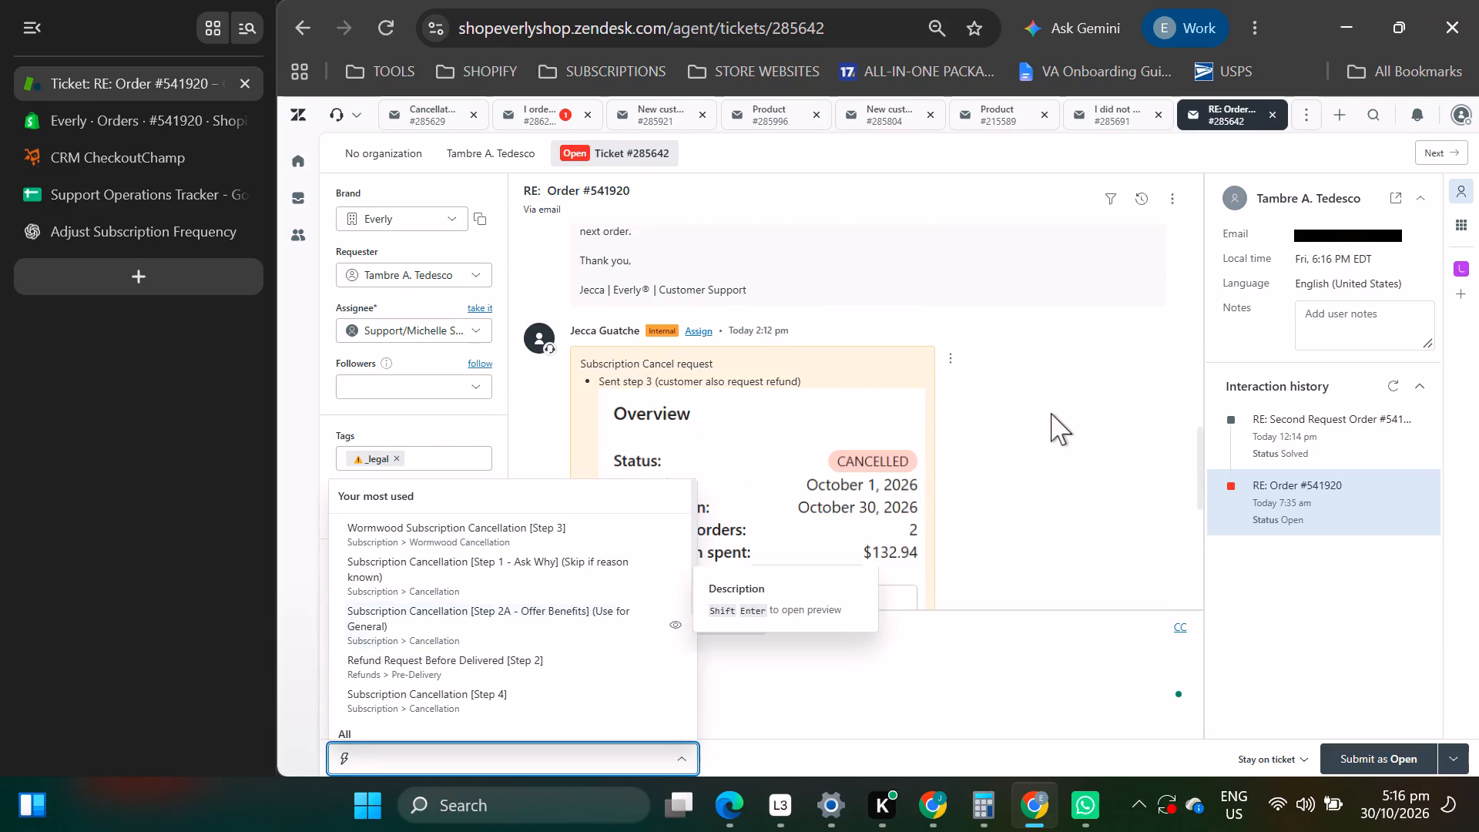
scroll(1051, 413, down, 5)
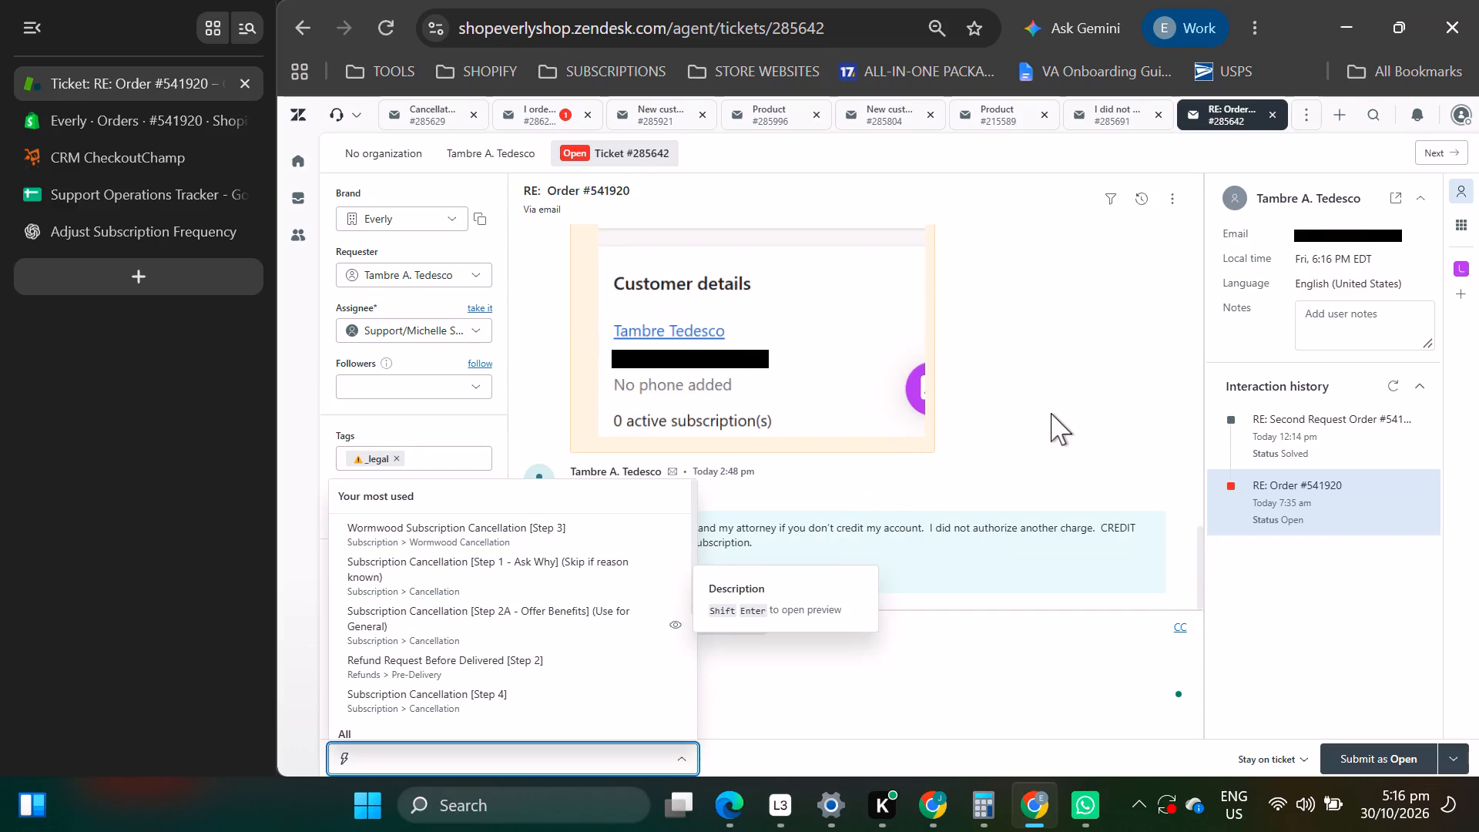
scroll(1051, 413, down, 2)
scroll(1051, 413, up, 2)
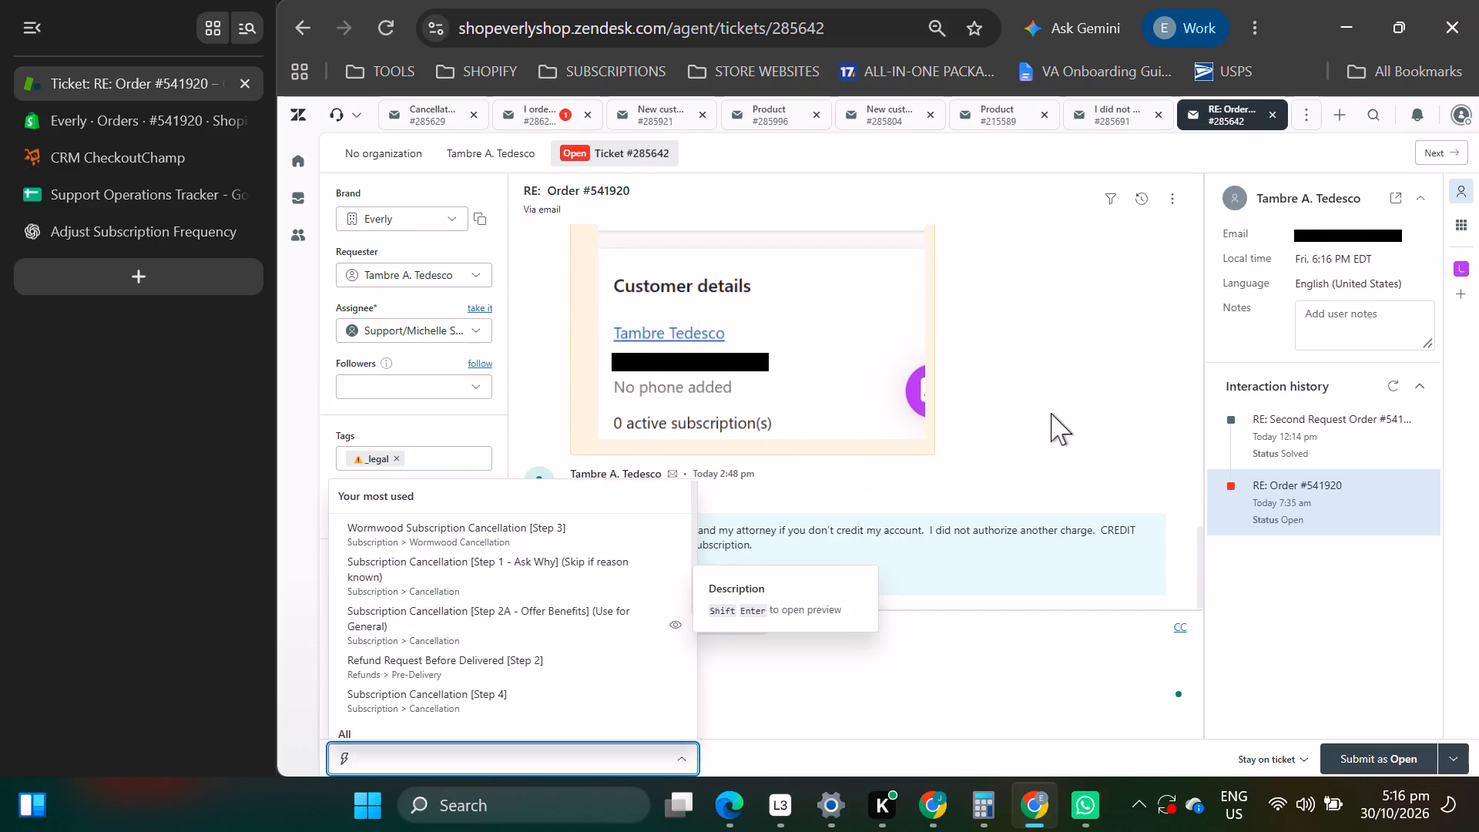
scroll(1051, 413, up, 2)
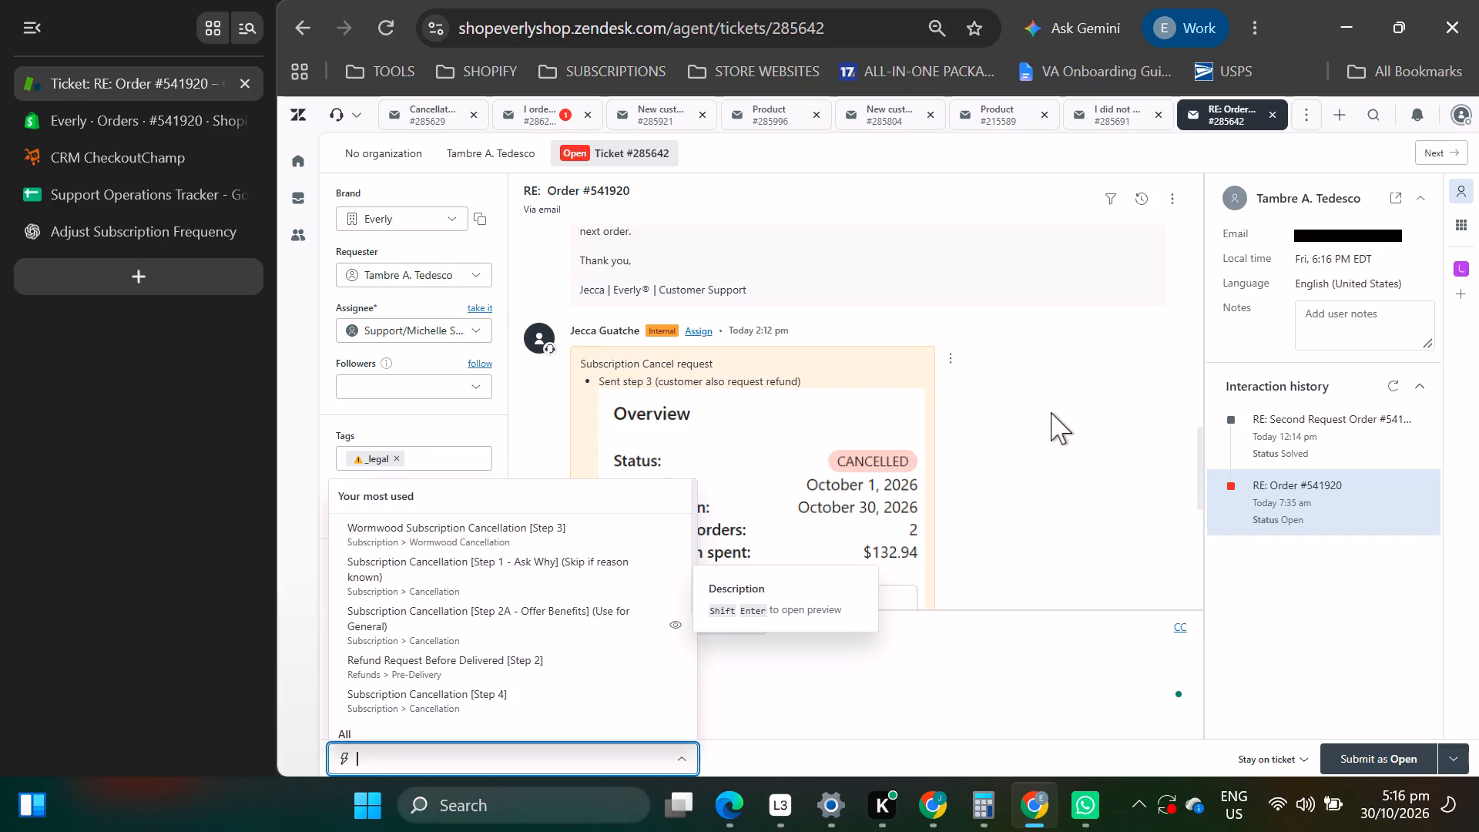
scroll(1051, 412, up, 1)
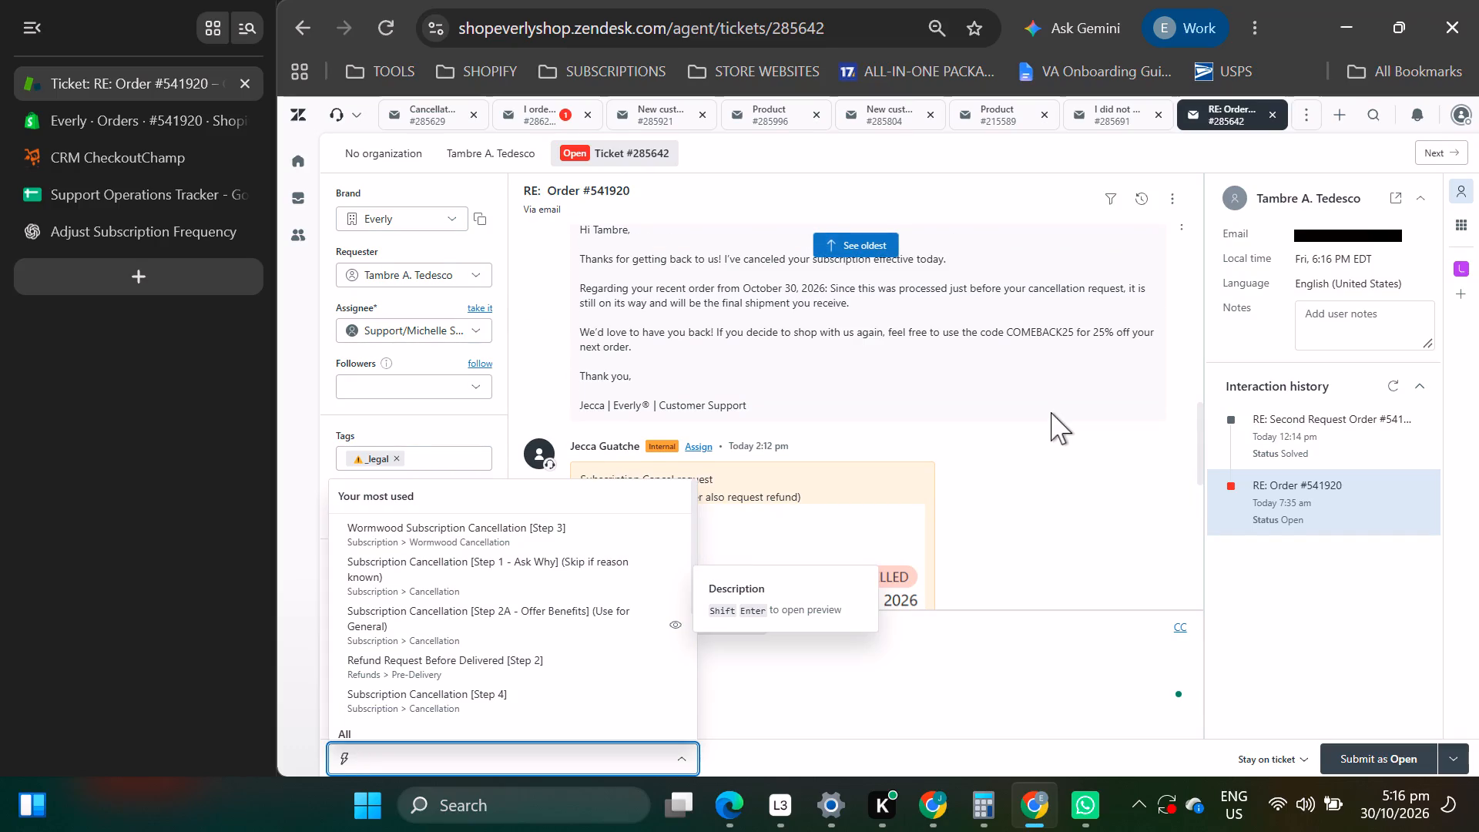
scroll(1051, 412, down, 3)
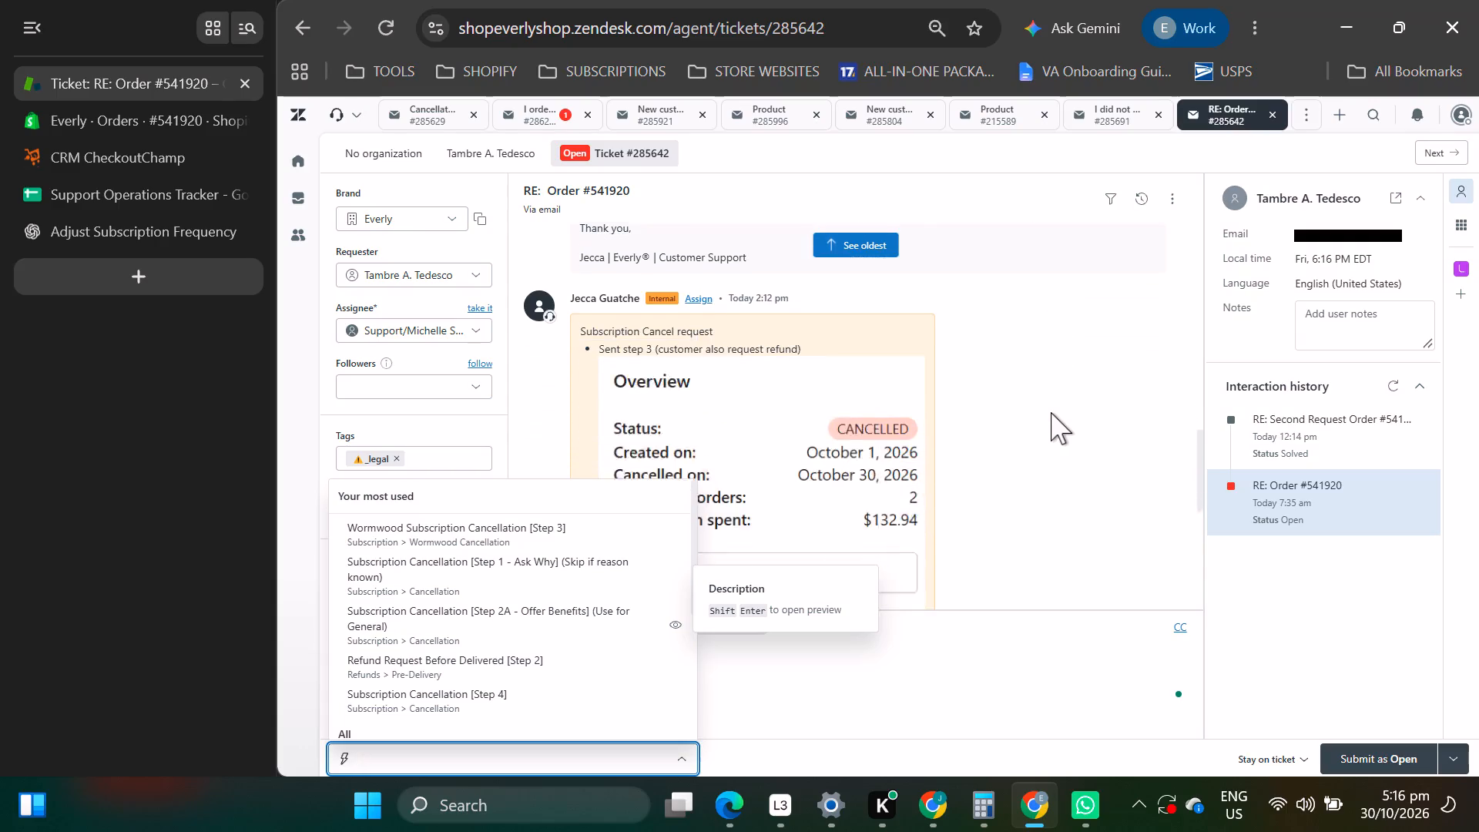
scroll(1051, 412, down, 6)
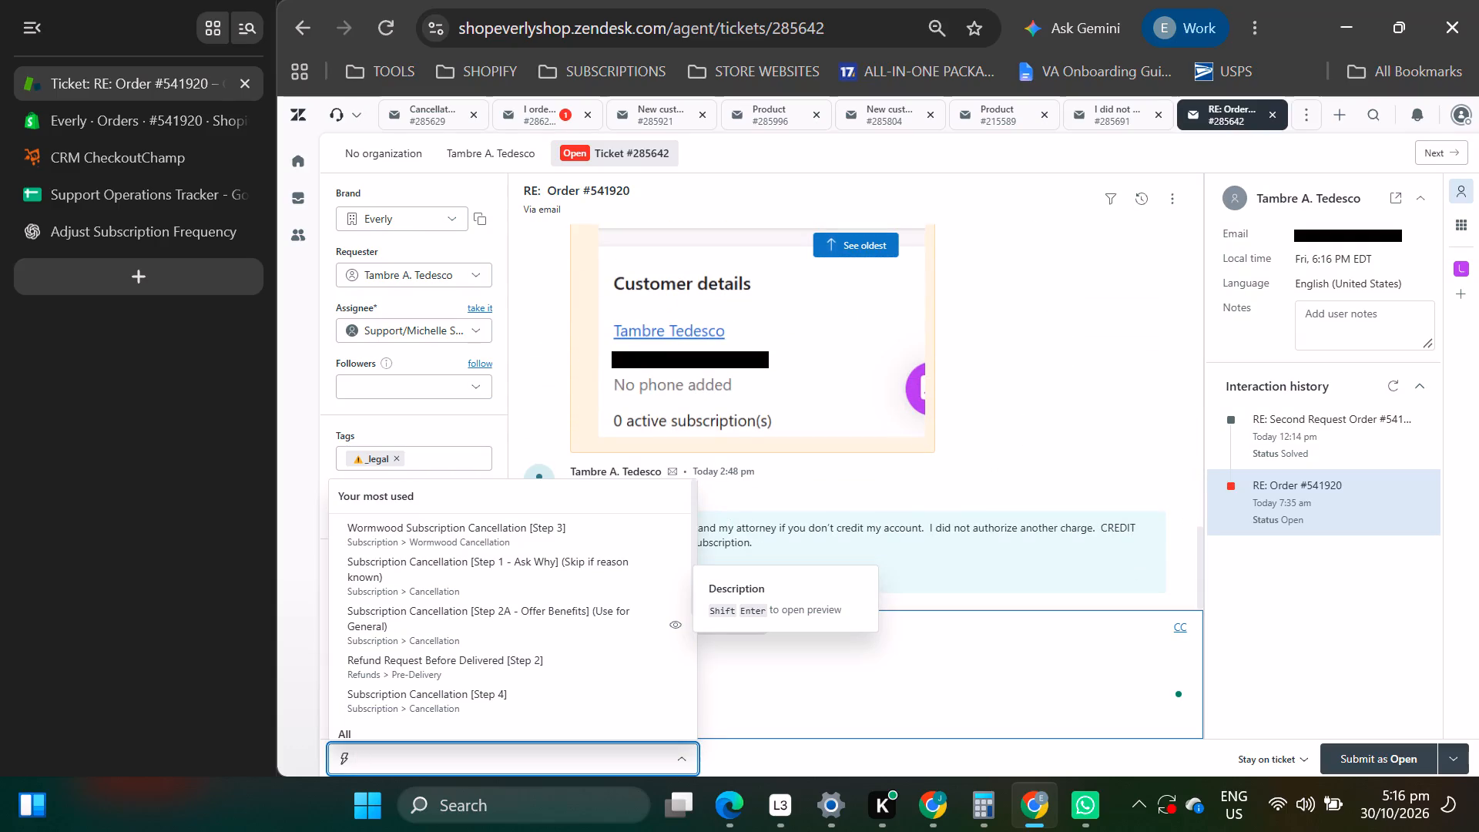
text(legal)
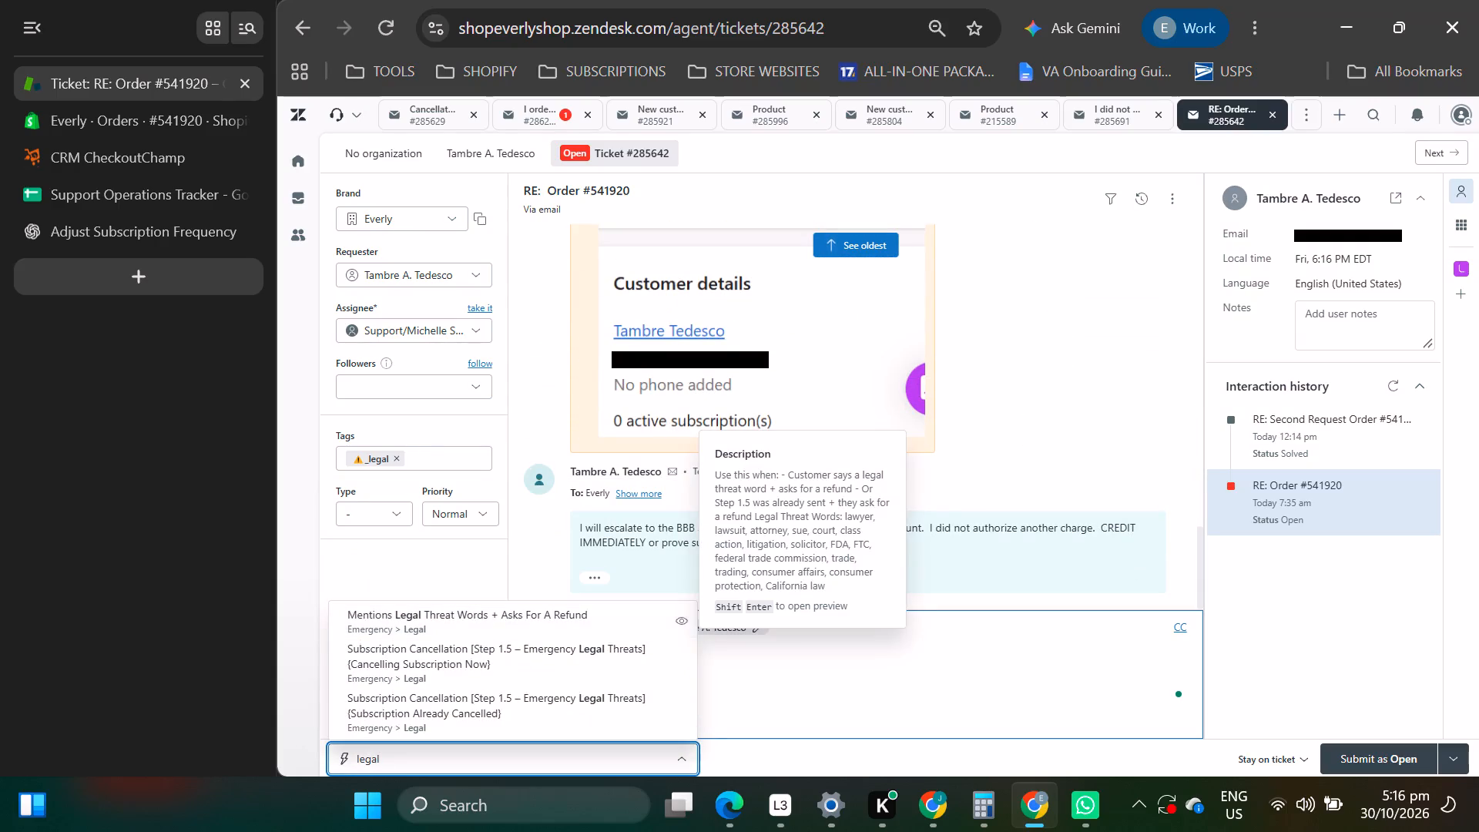
click(413, 630)
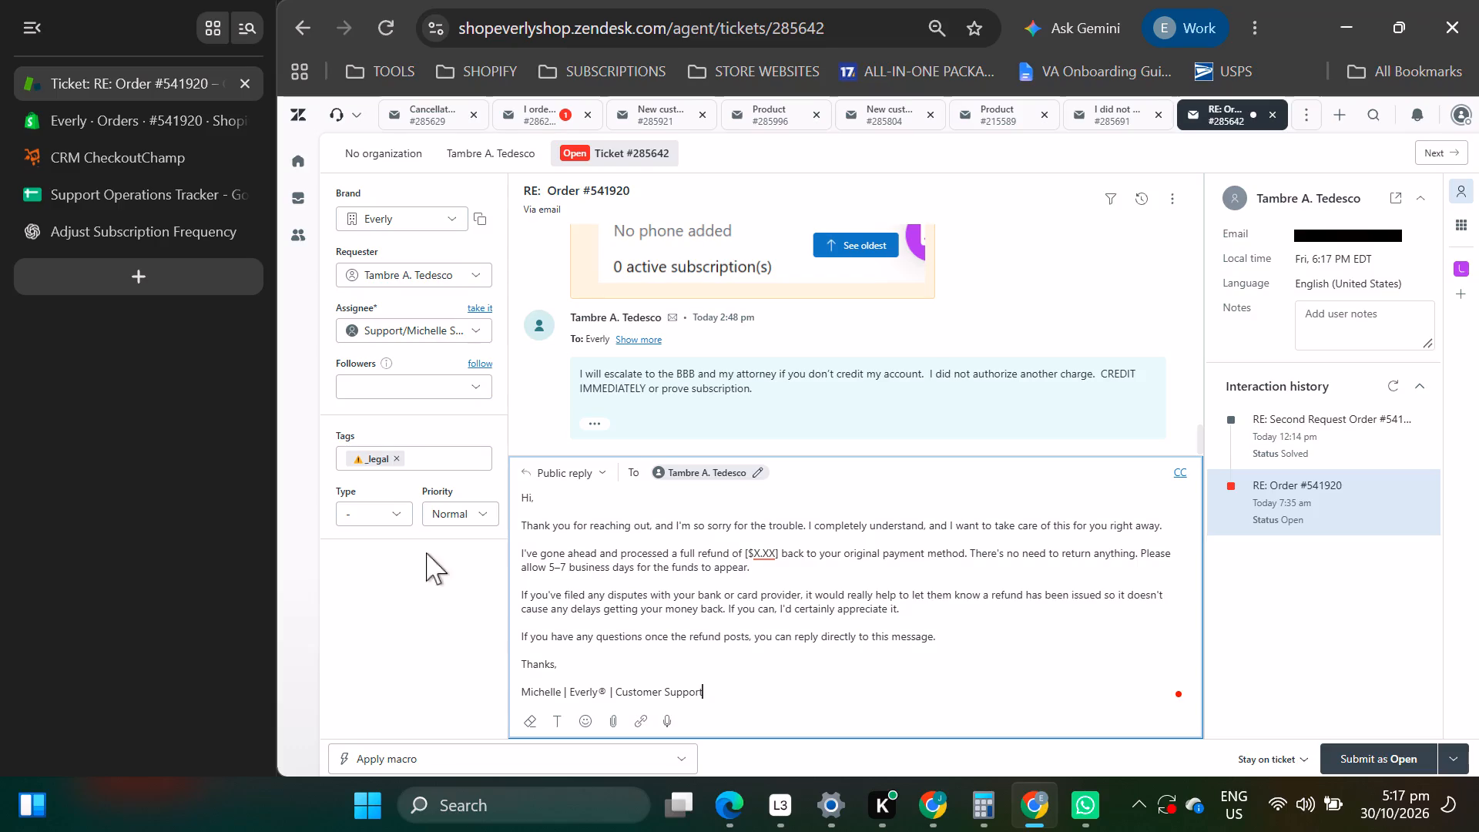
Add the customer's first name, Tambre, to the greeting of the public reply.
click(579, 499)
key(Left)
key(space)
text(Tambre)
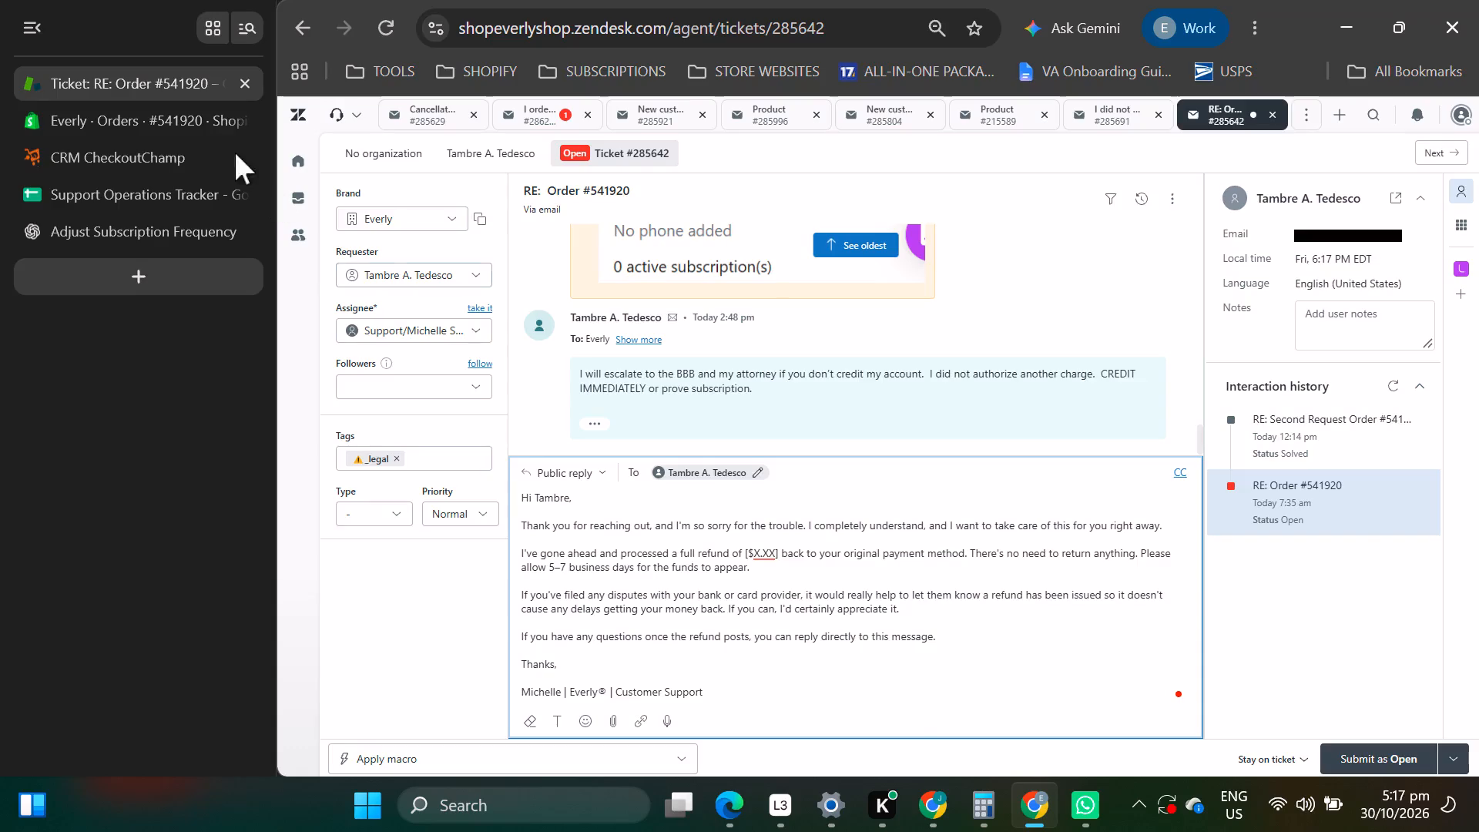
Check the order amount in Shopify and replace the [$X.XX] refund placeholder in the Zendesk reply with $79.99.
click(166, 122)
click(167, 84)
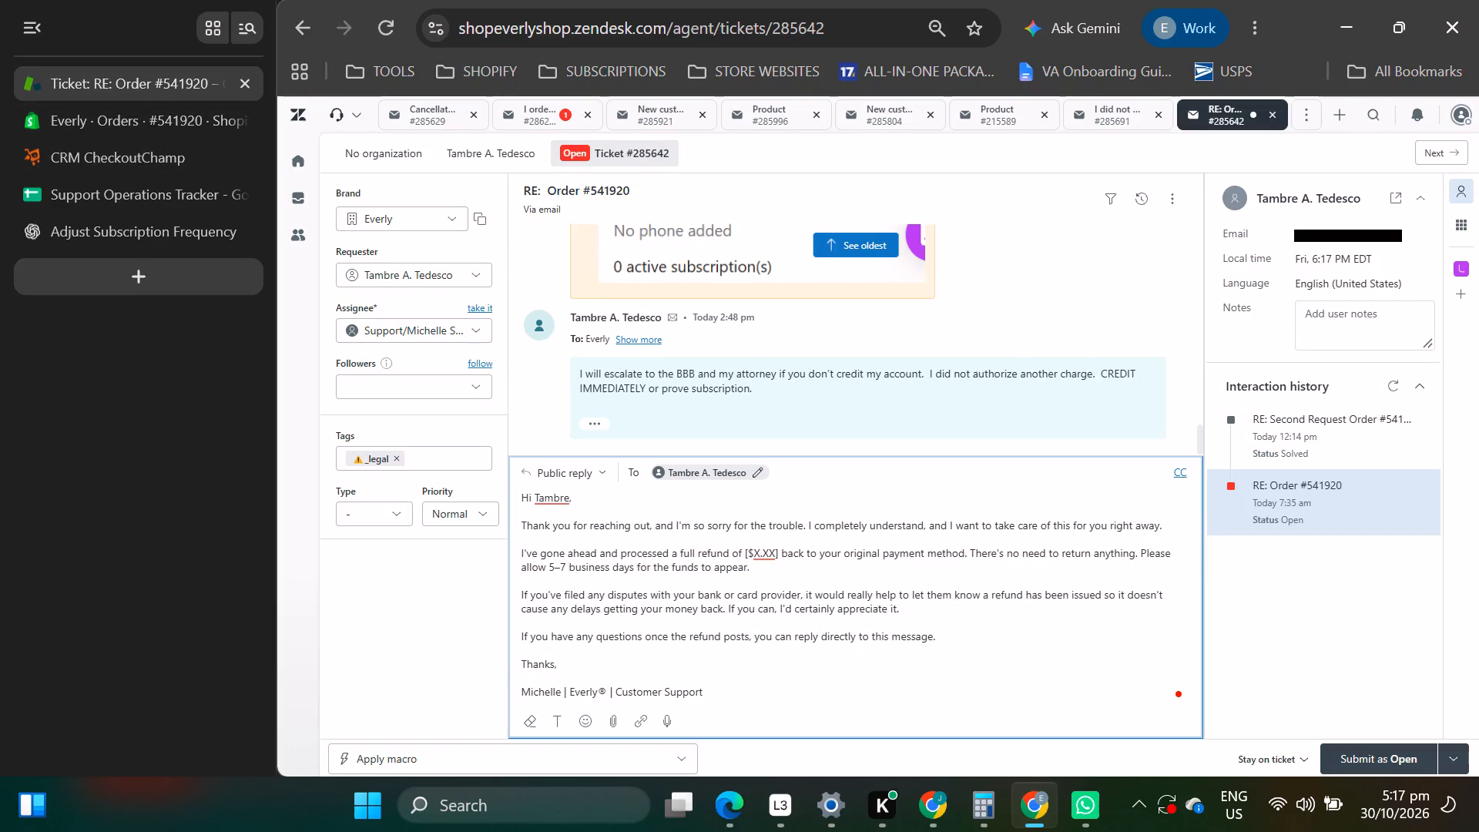
drag(776, 552, 743, 552)
key(BackSpace)
key(Right)
key(BackSpace)
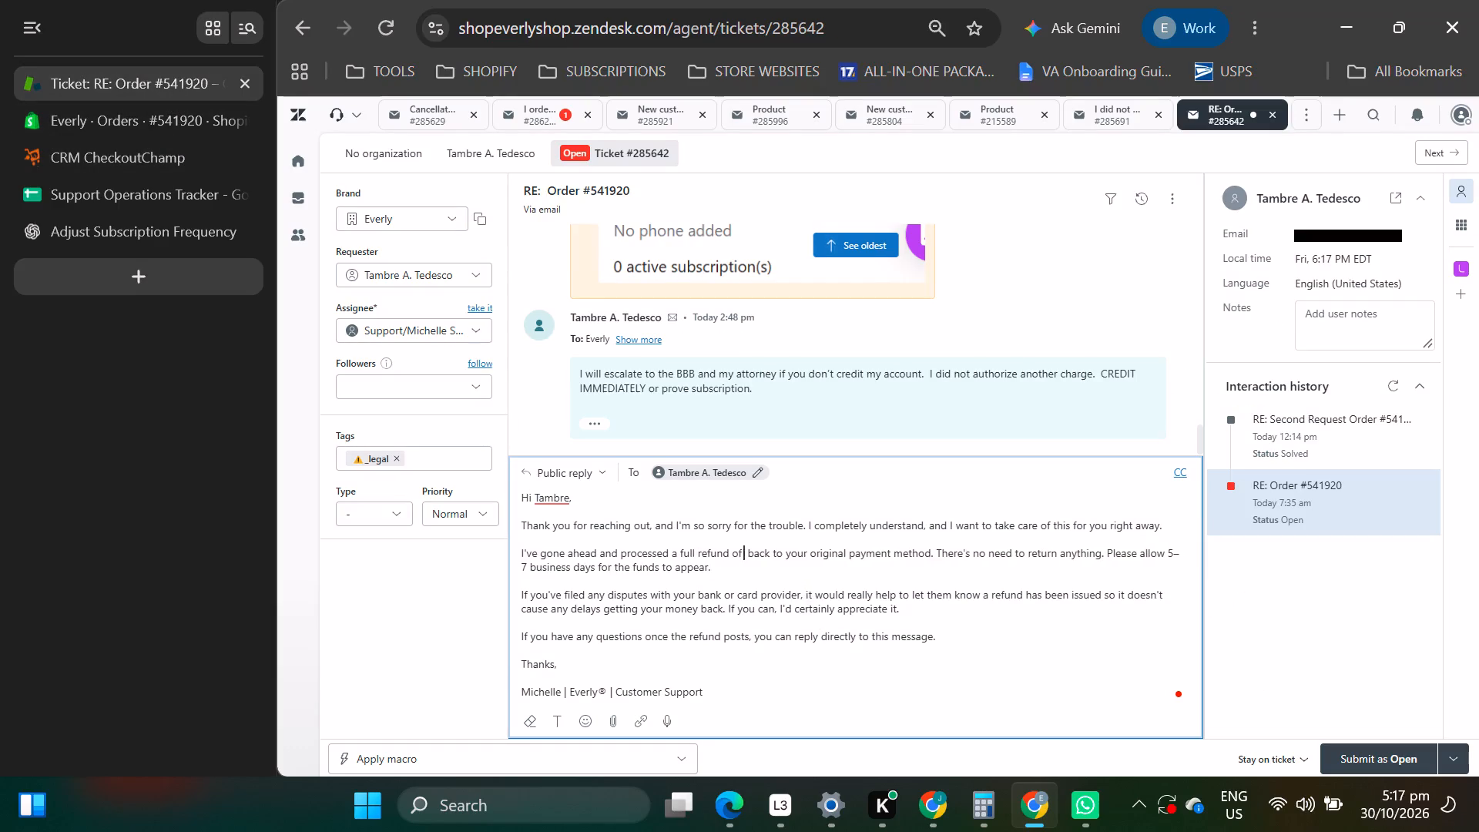
key(shift+dollar)
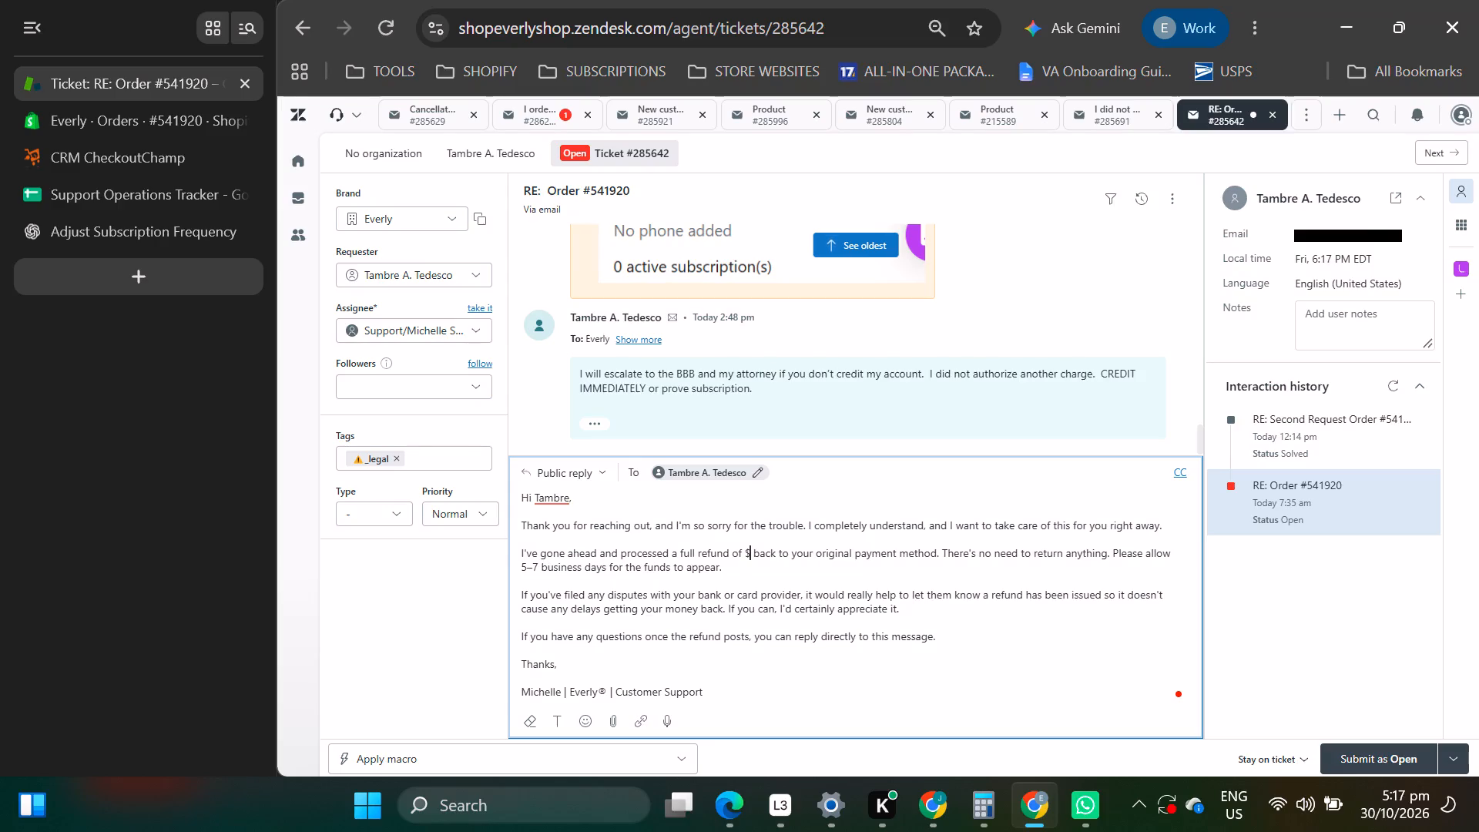
text(79.99)
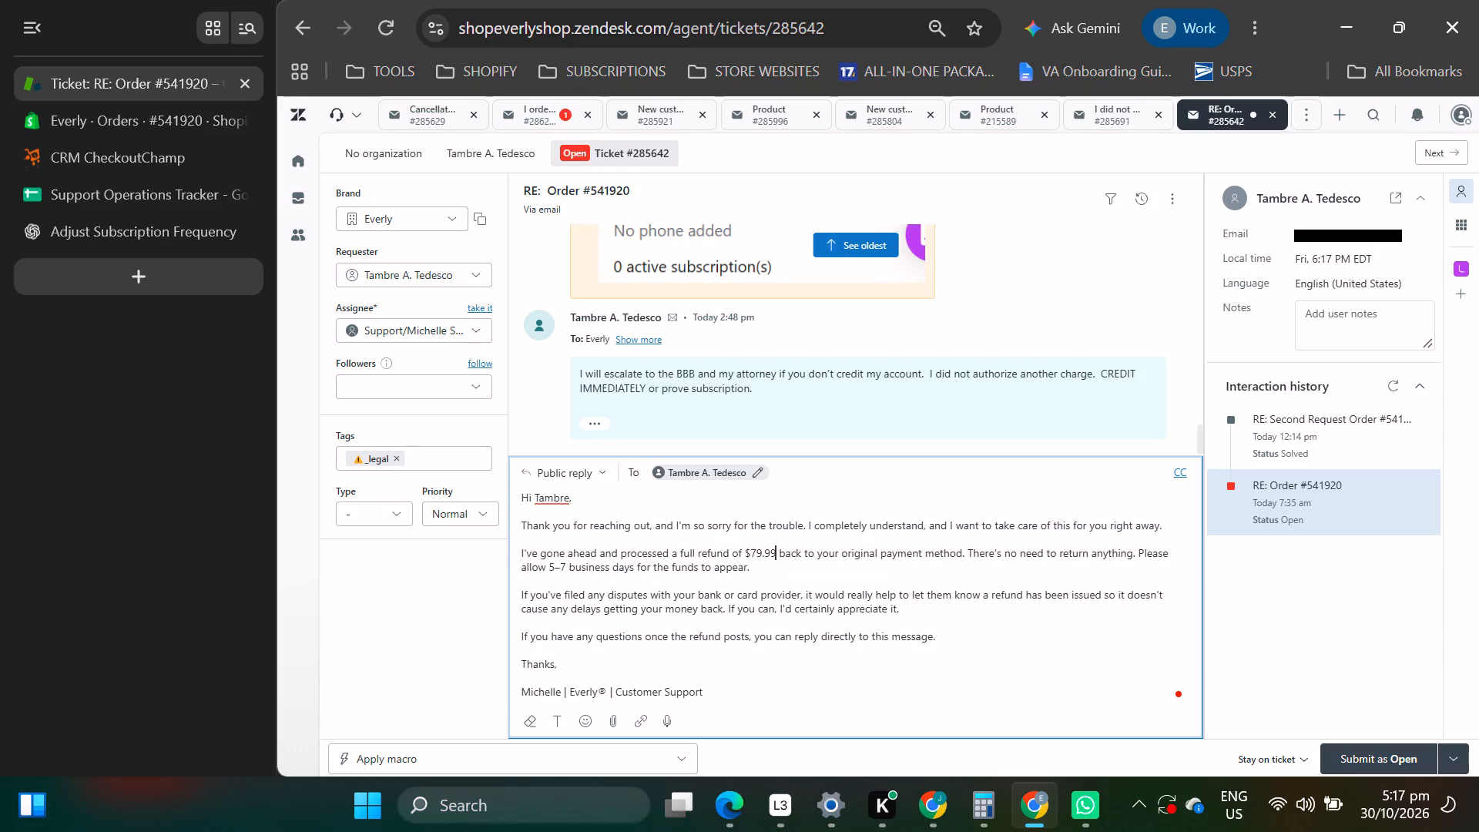
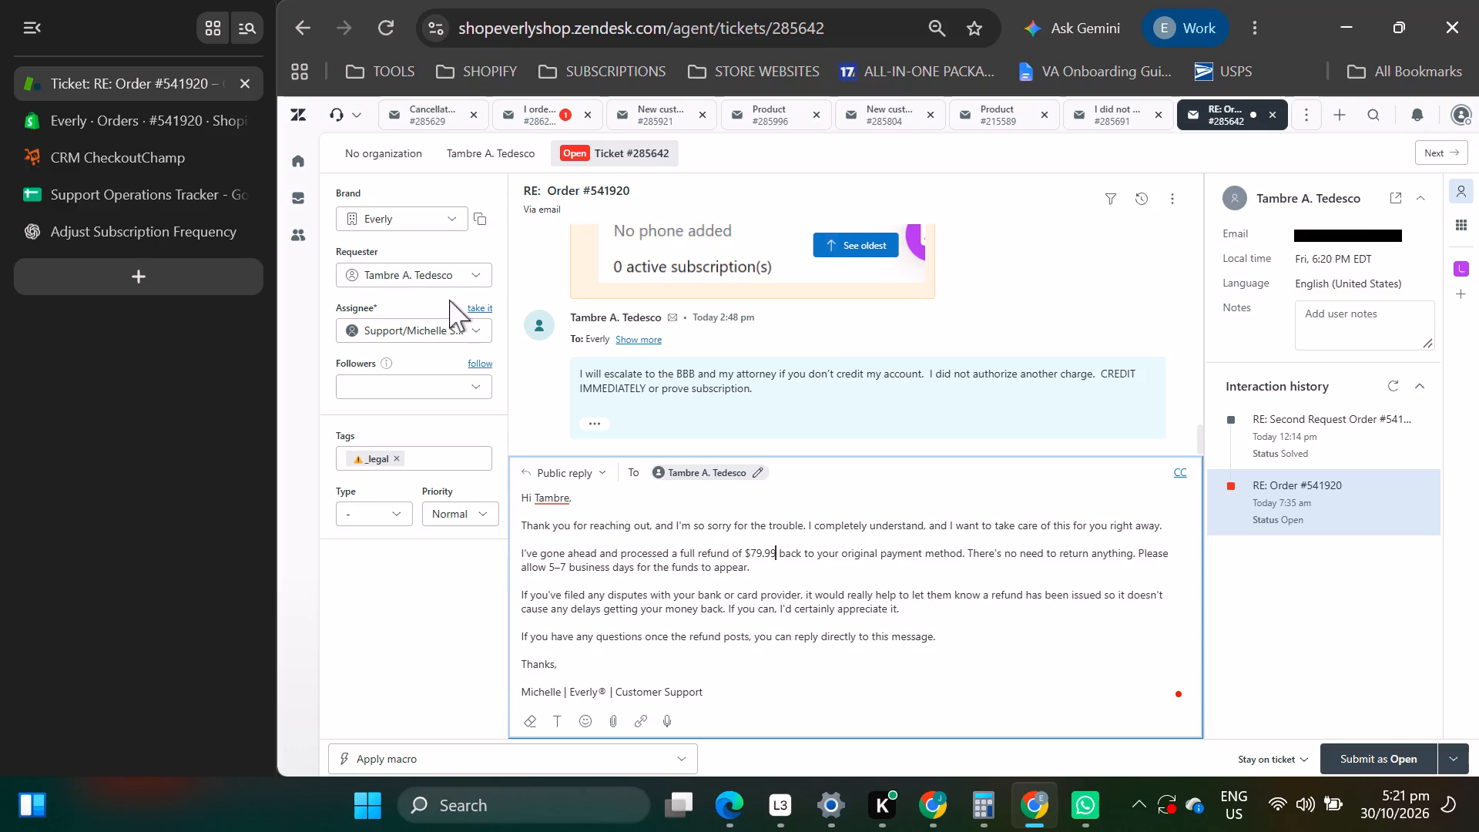
Take over the ticket as assignee and submit the refund reply as Solved.
double_click(480, 305)
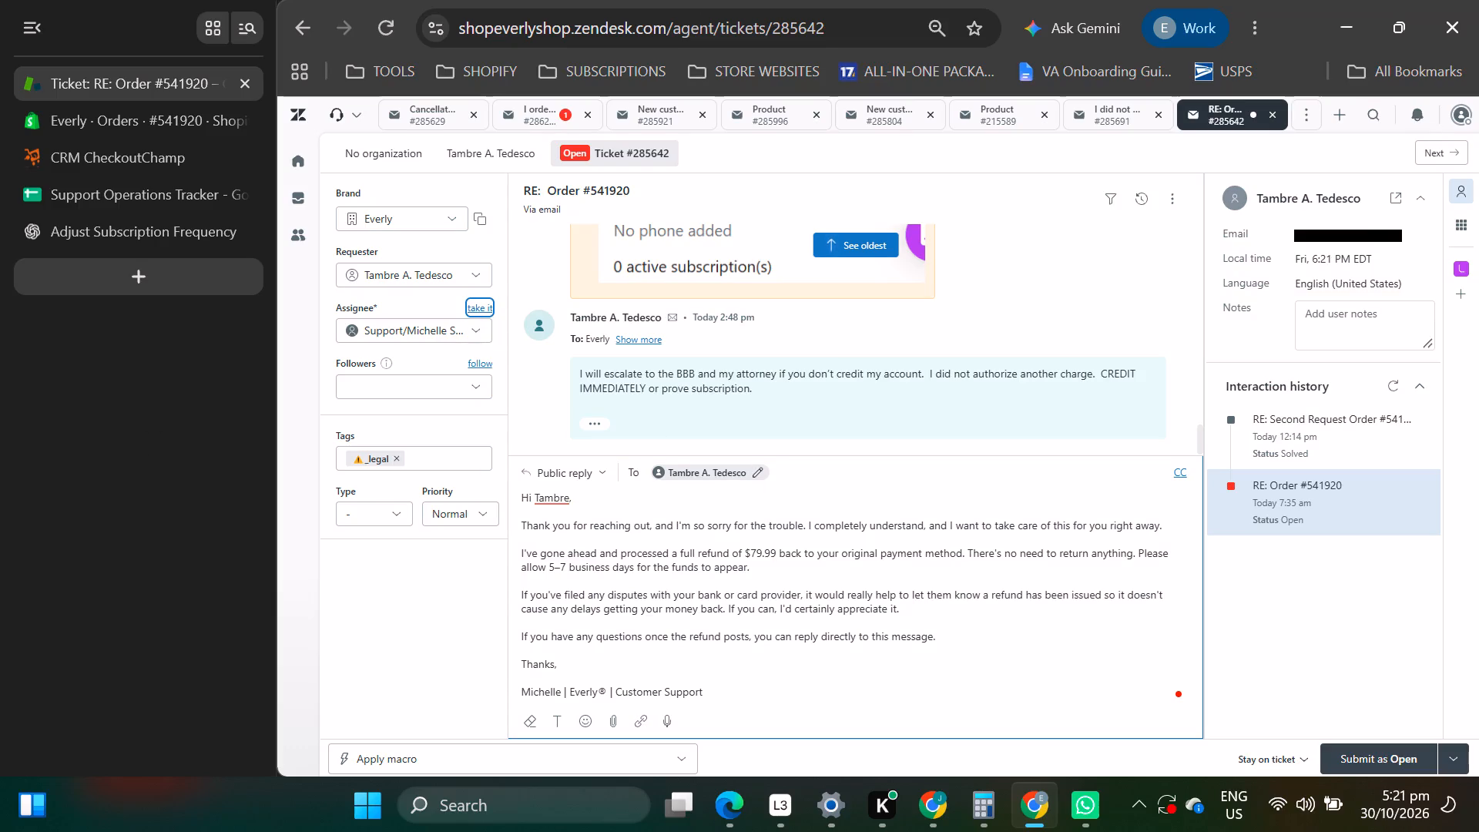
scroll(826, 640, down, 1)
click(1461, 760)
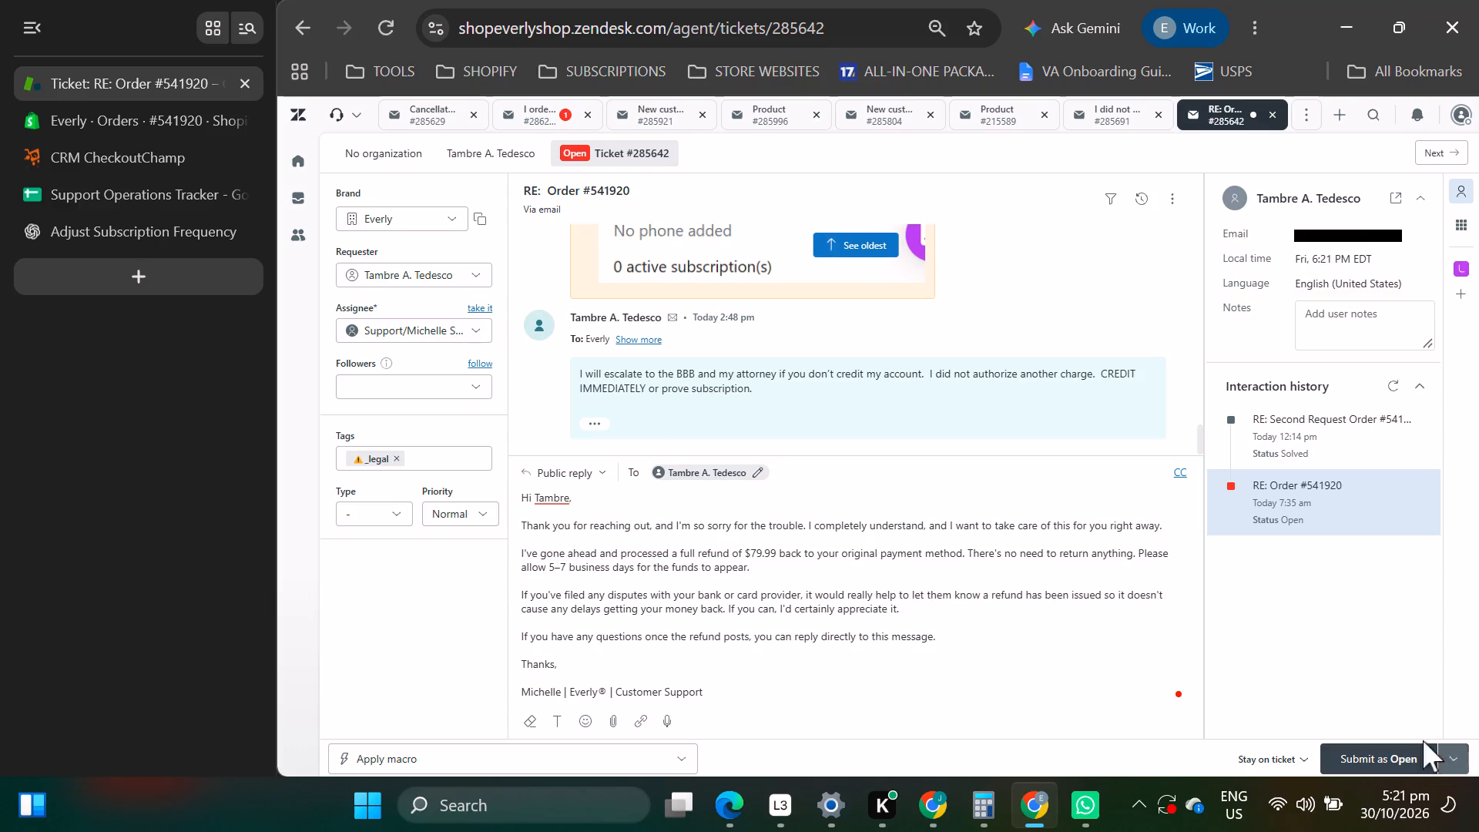
click(1413, 728)
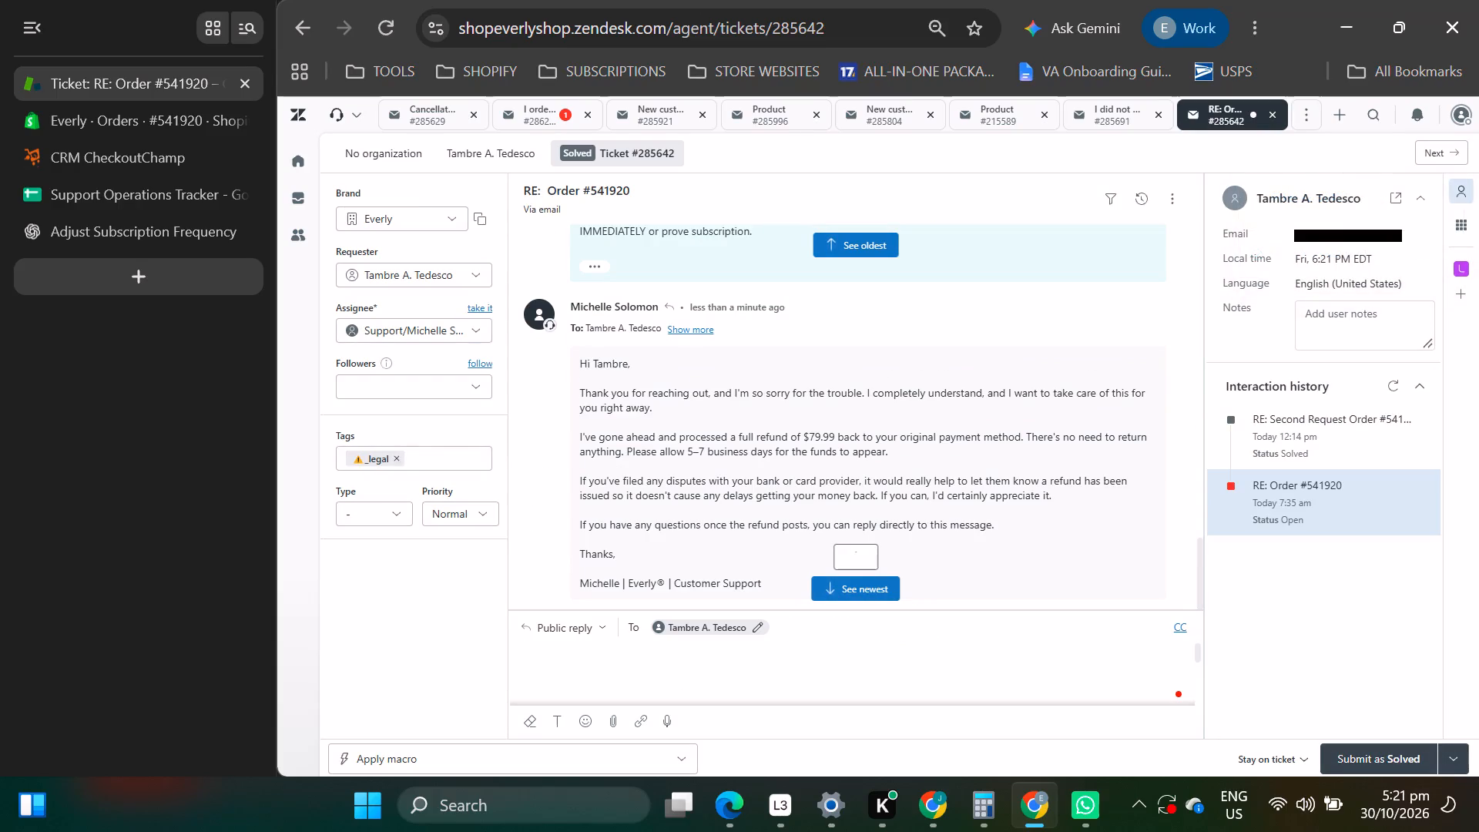
Start an internal note on the ticket with the heading "Legal Refund:" followed by a blank line.
click(690, 759)
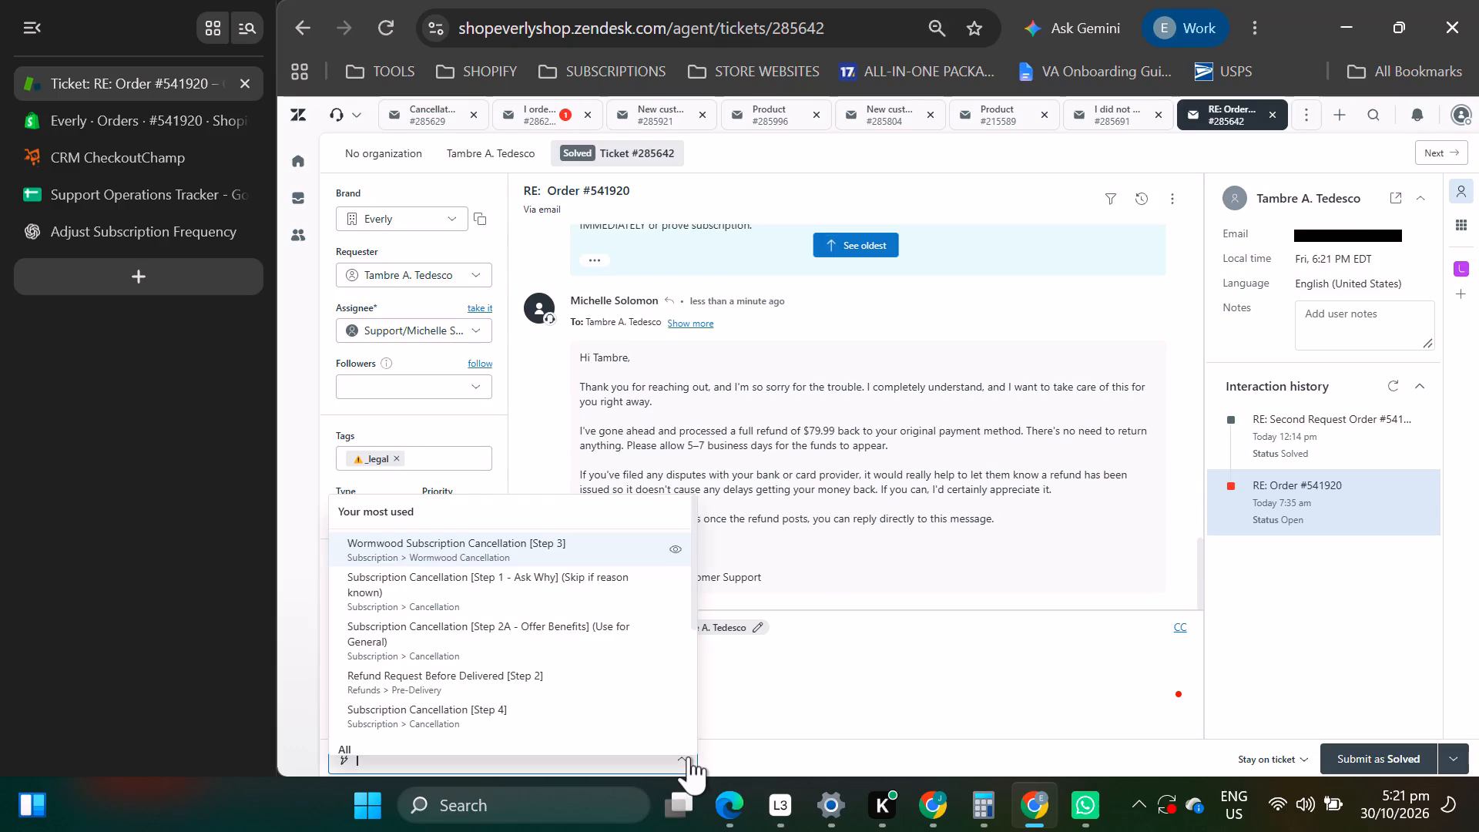
click(800, 684)
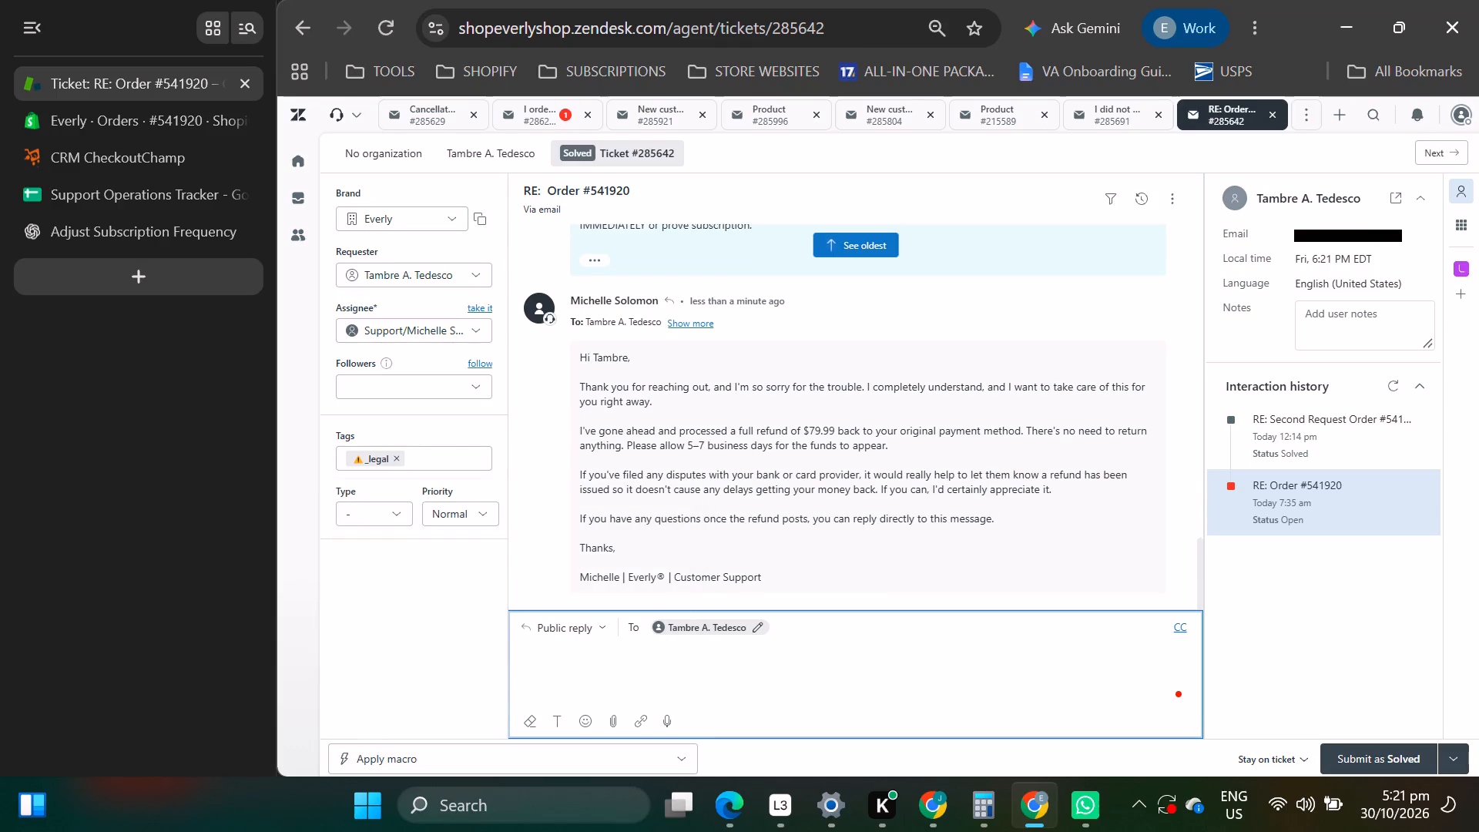
click(556, 627)
click(587, 592)
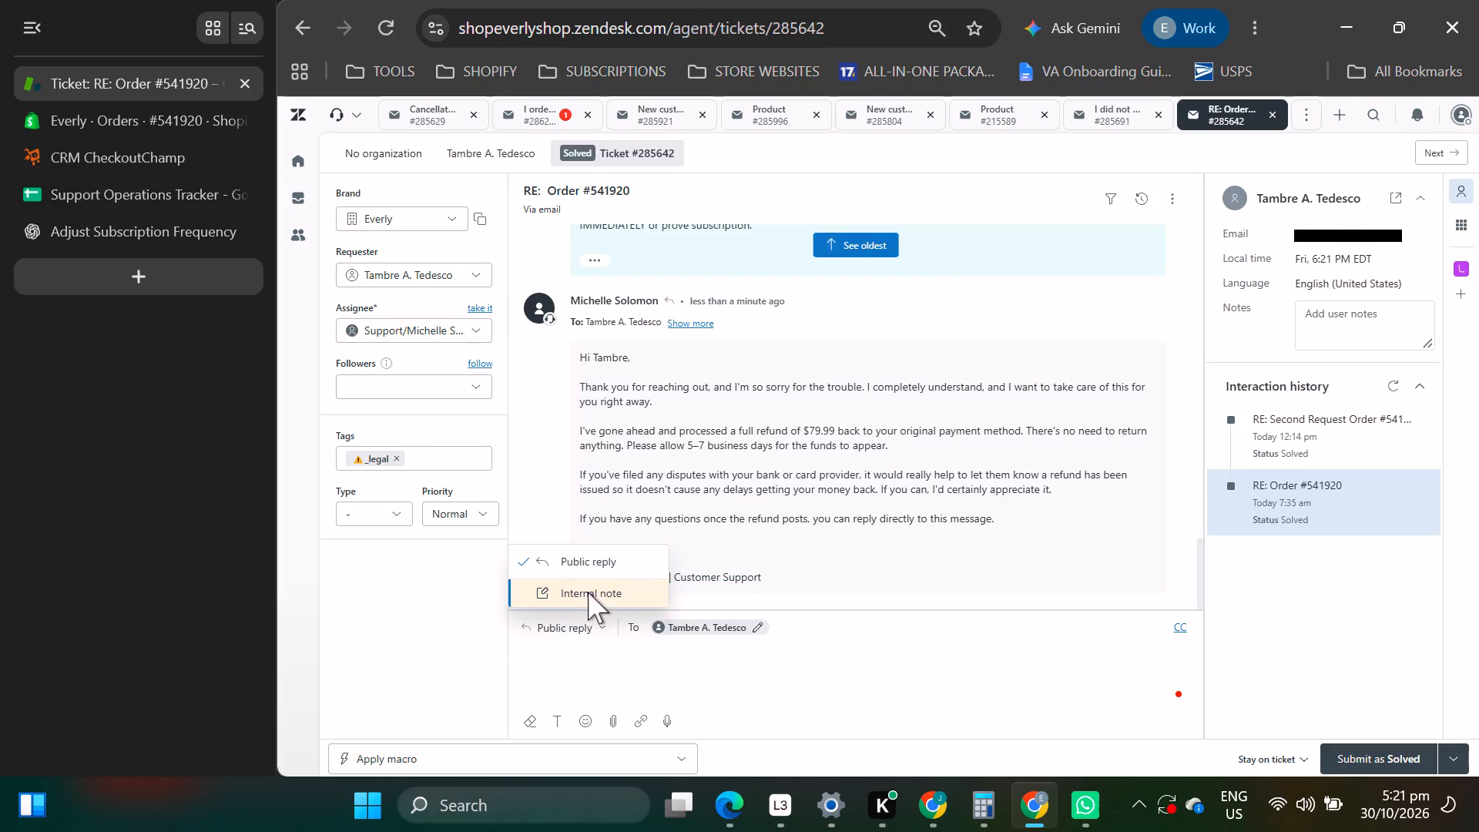
click(563, 653)
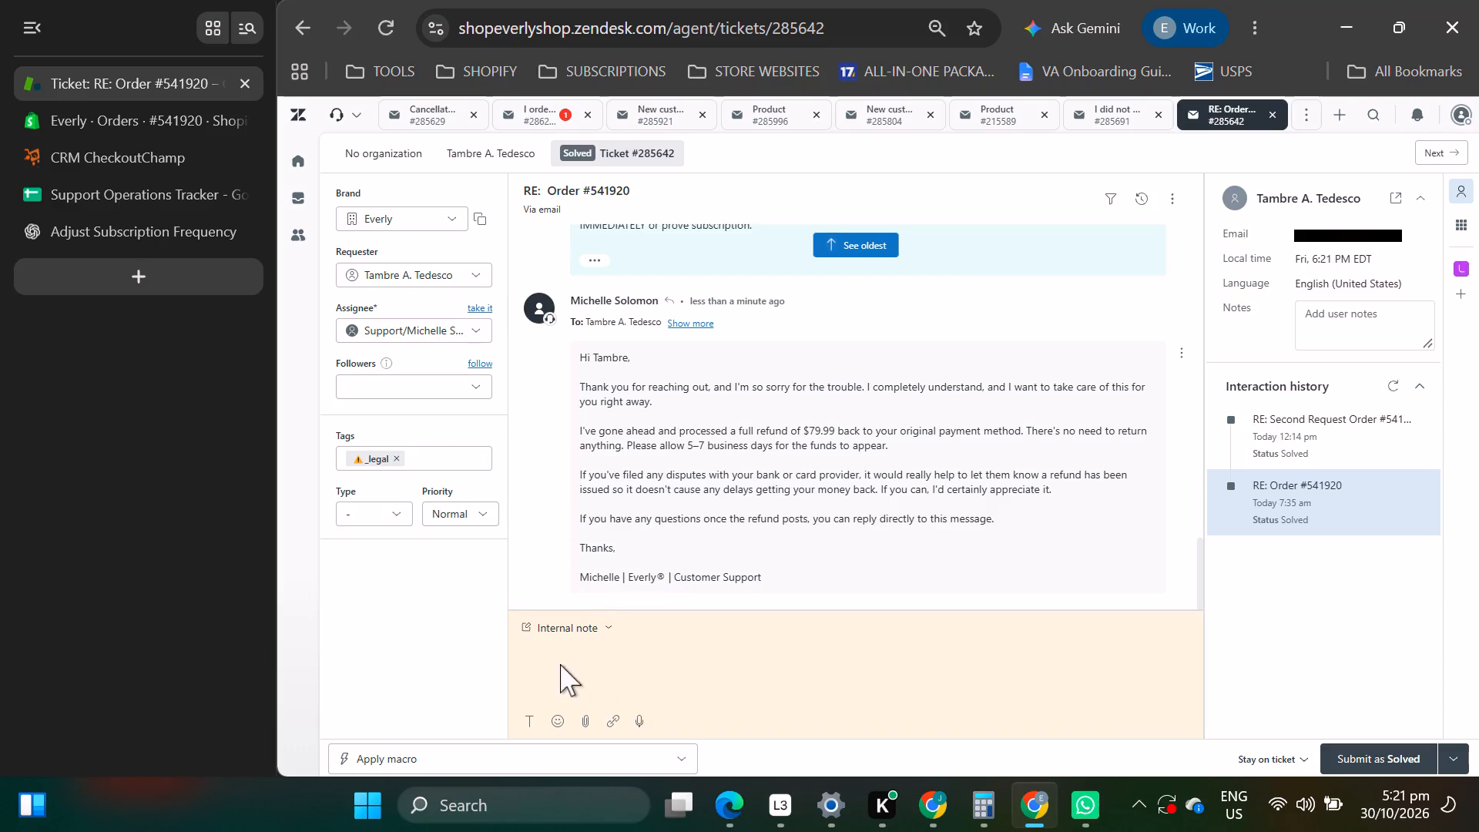
click(581, 681)
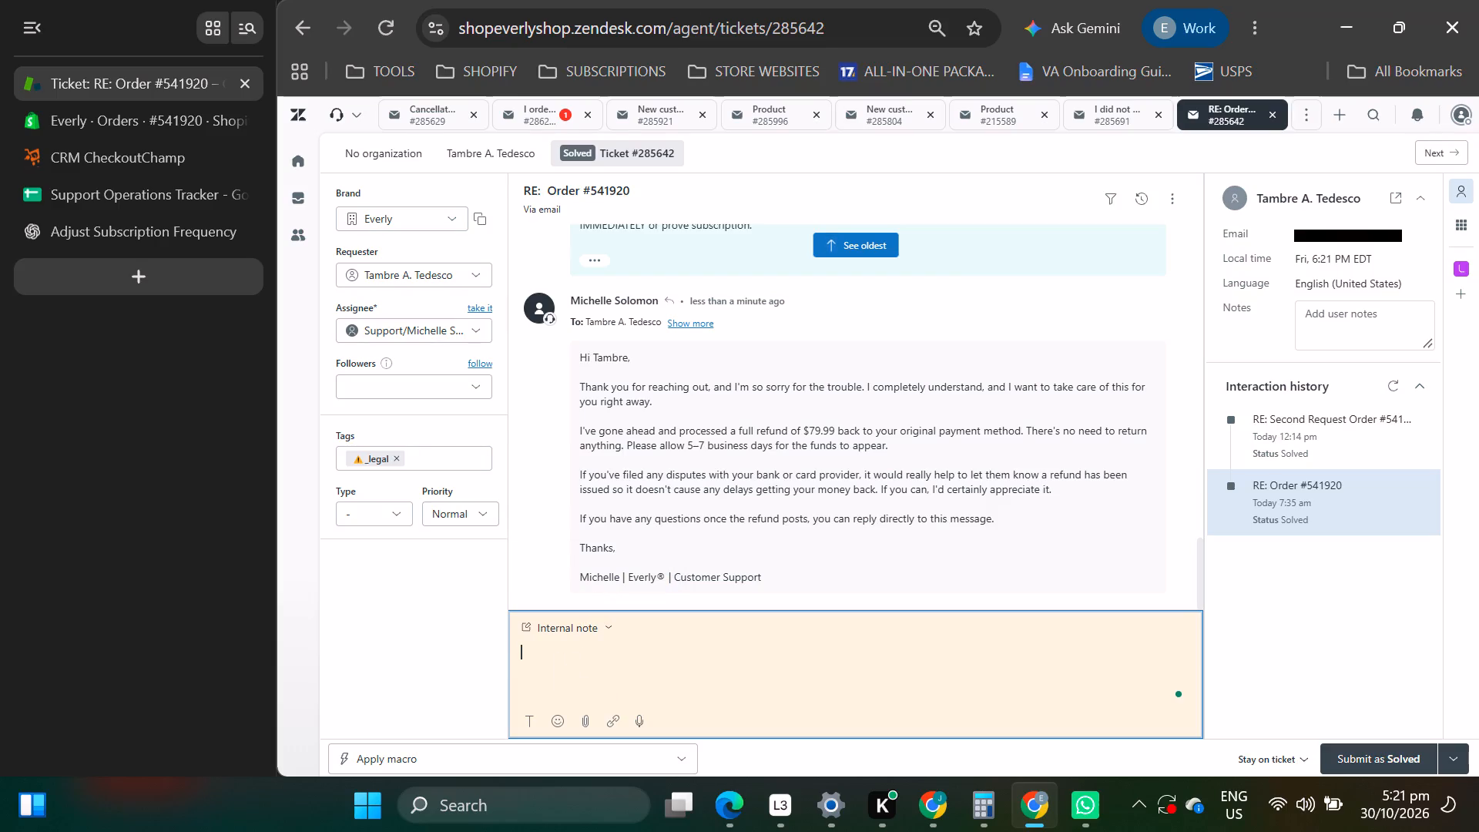
key(shift+l)
text(egal Refy)
key(BackSpace)
text(und)
key(shift+colon)
key(Return)
key(Return)
Write "Since subscription already cancelled: sent" below the internal note's heading.
text(Since)
key(space)
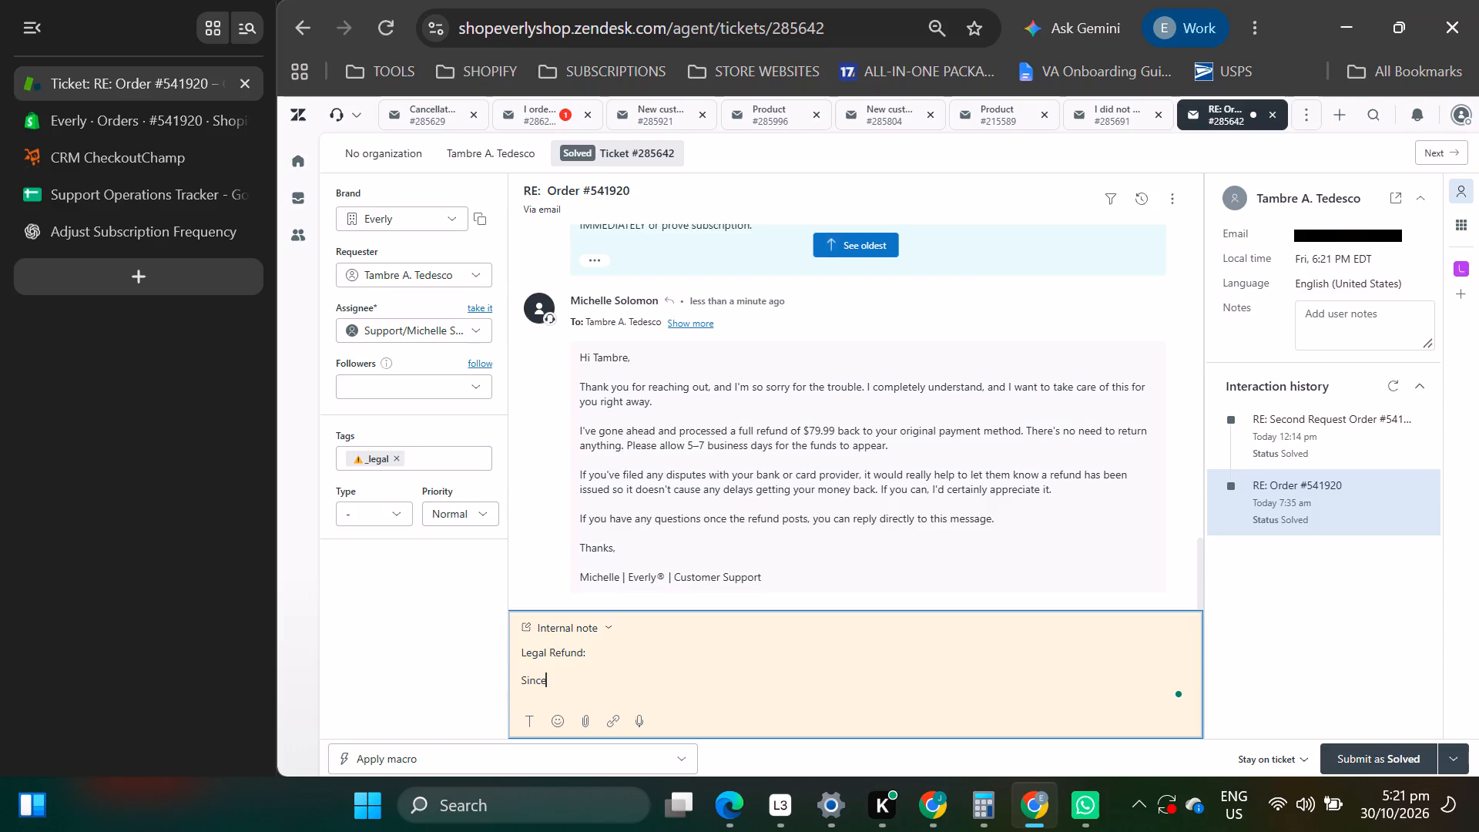
text(subscription already cancelled)
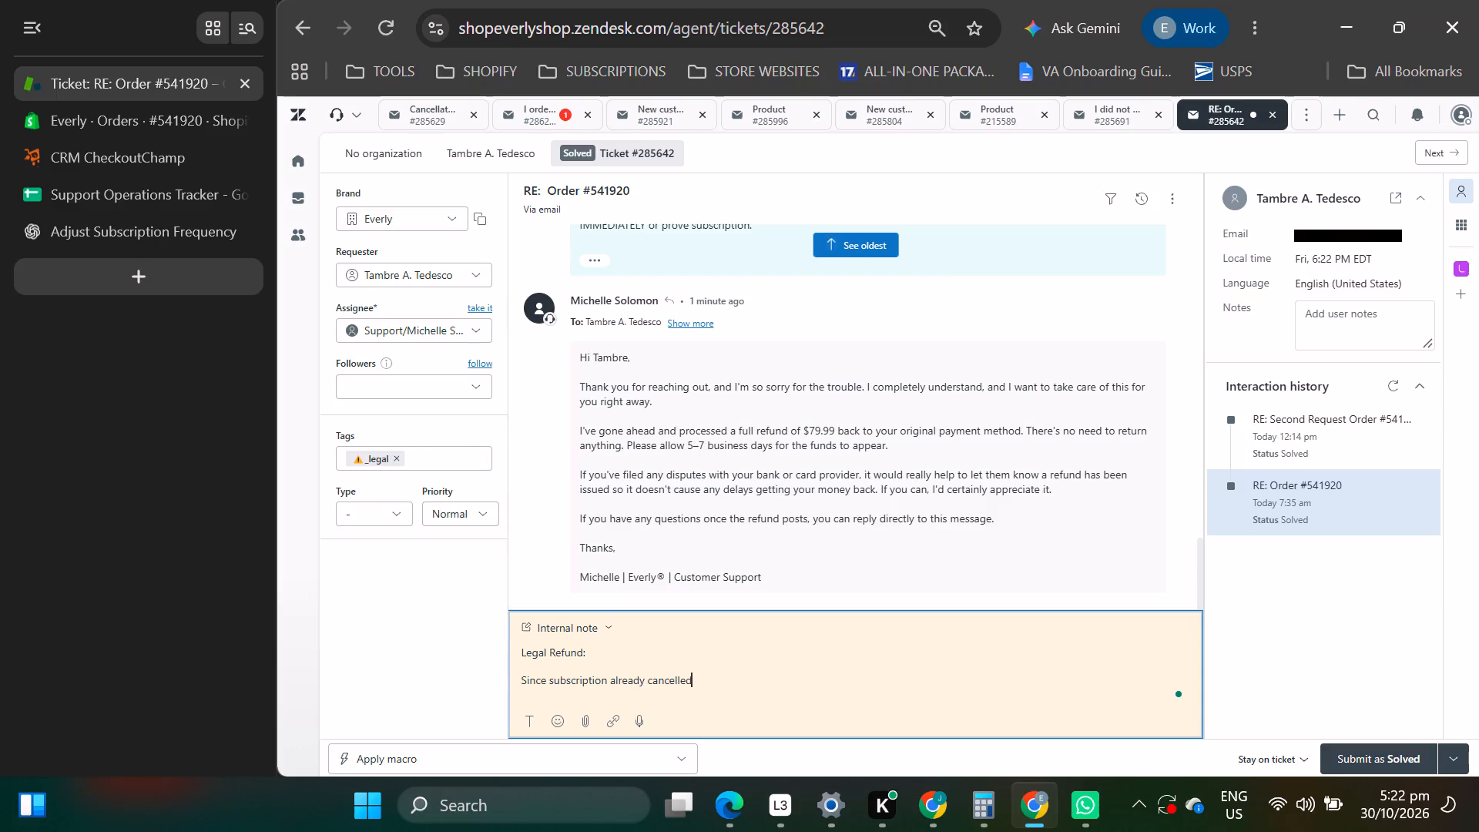
text(,)
key(space)
text(sent)
key(space)
key(BackSpace)
key(BackSpace)
key(BackSpace)
key(BackSpace)
key(BackSpace)
key(BackSpace)
key(BackSpace)
key(comma)
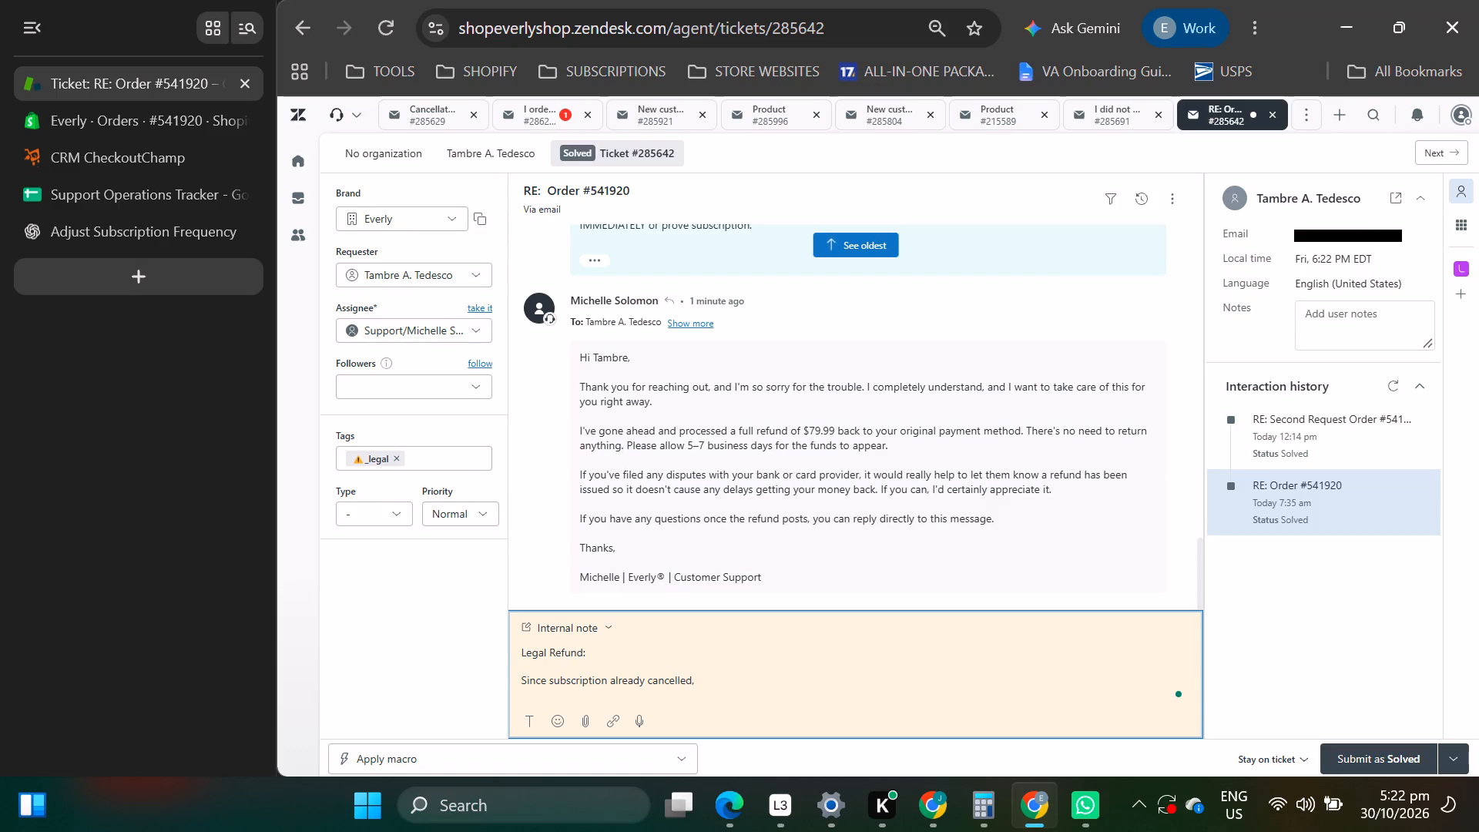
key(BackSpace)
text(: se)
text(nt)
Search the macros for "lega", copy the title "Emergency::Legal::Mentions Legal Threat Words + Asks For A Refund" from its preview, and append it to the note.
click(606, 760)
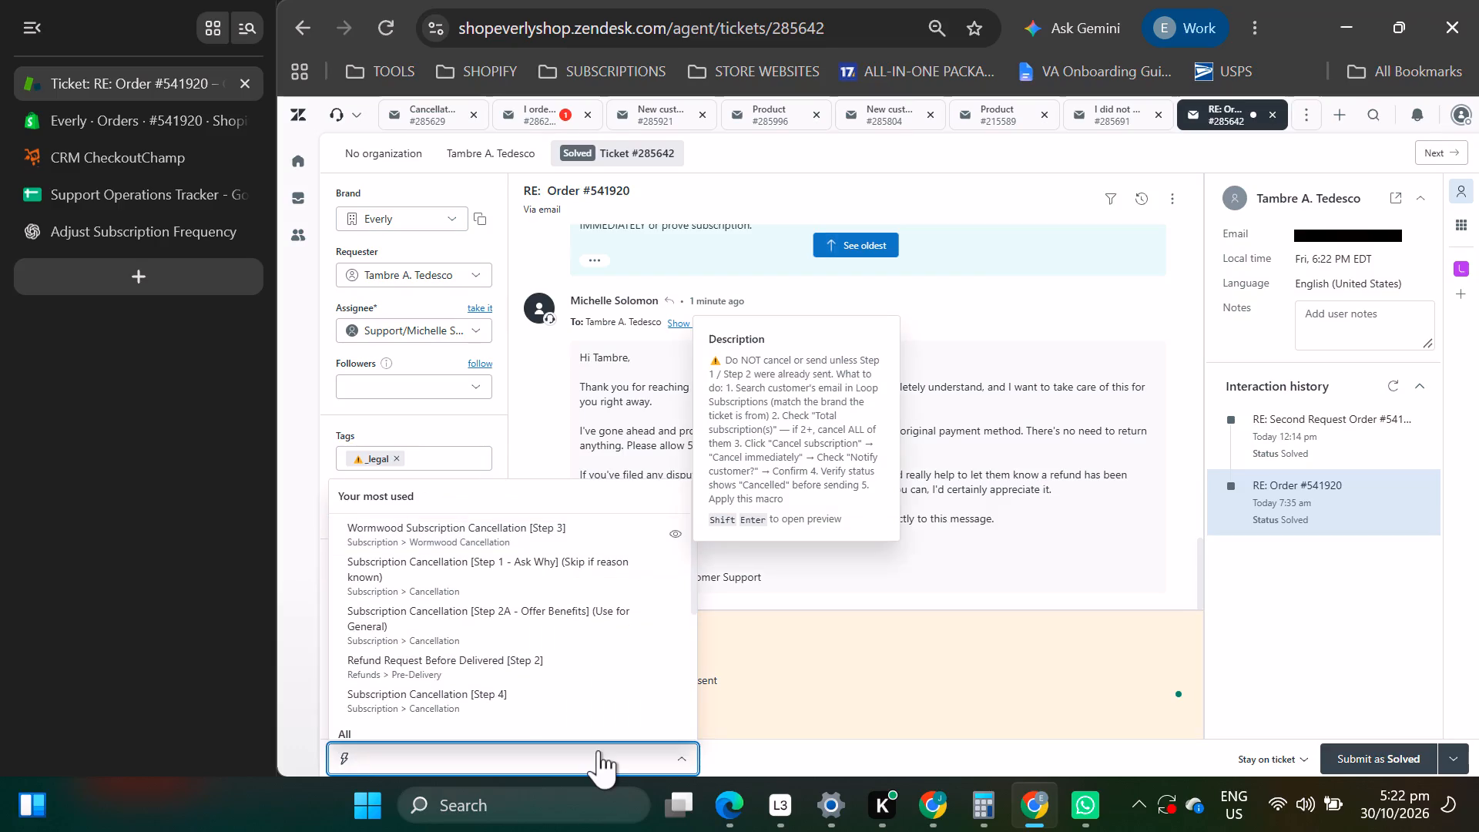
text(lega)
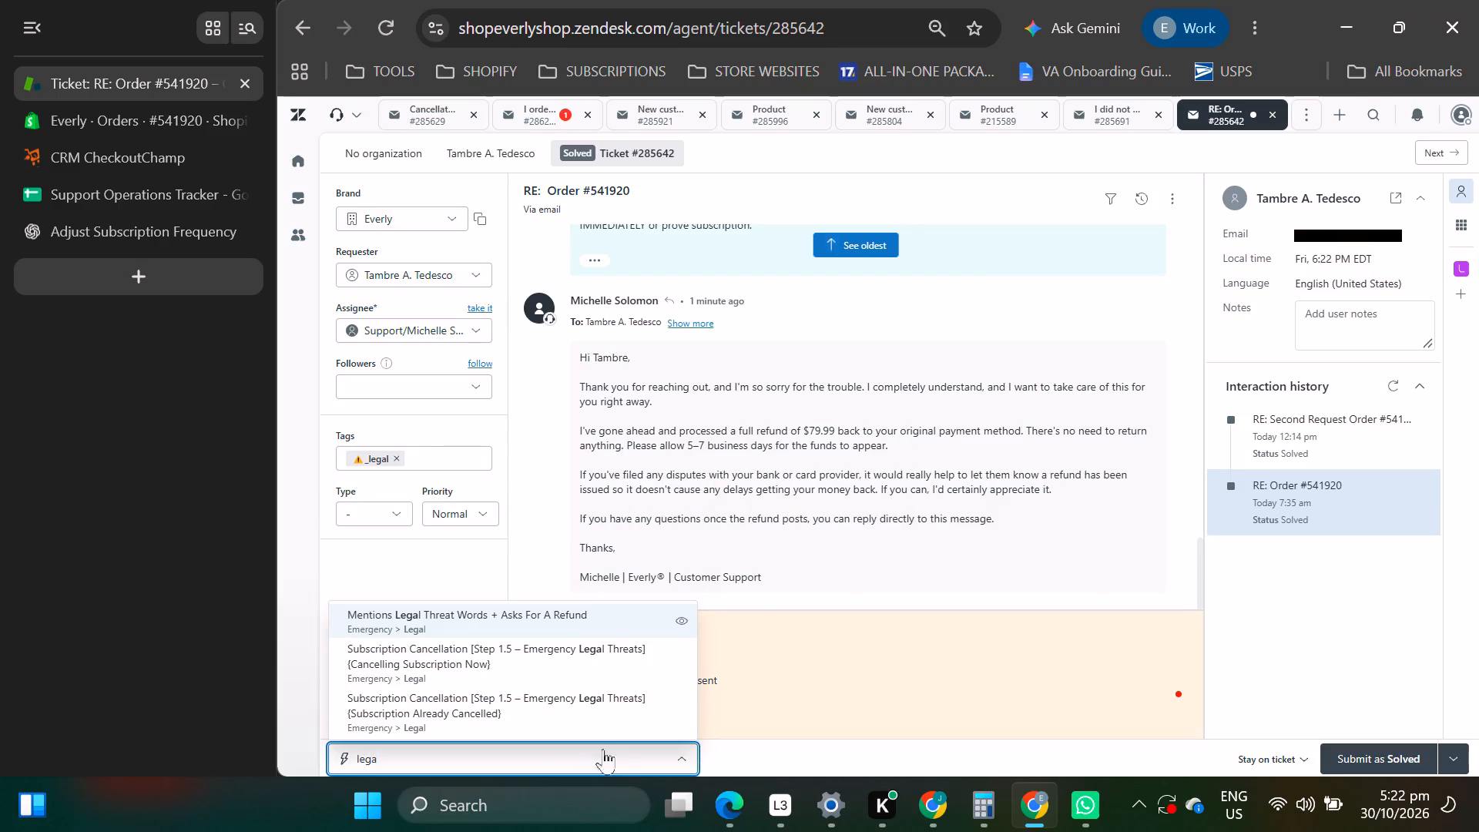
key(shift+Return)
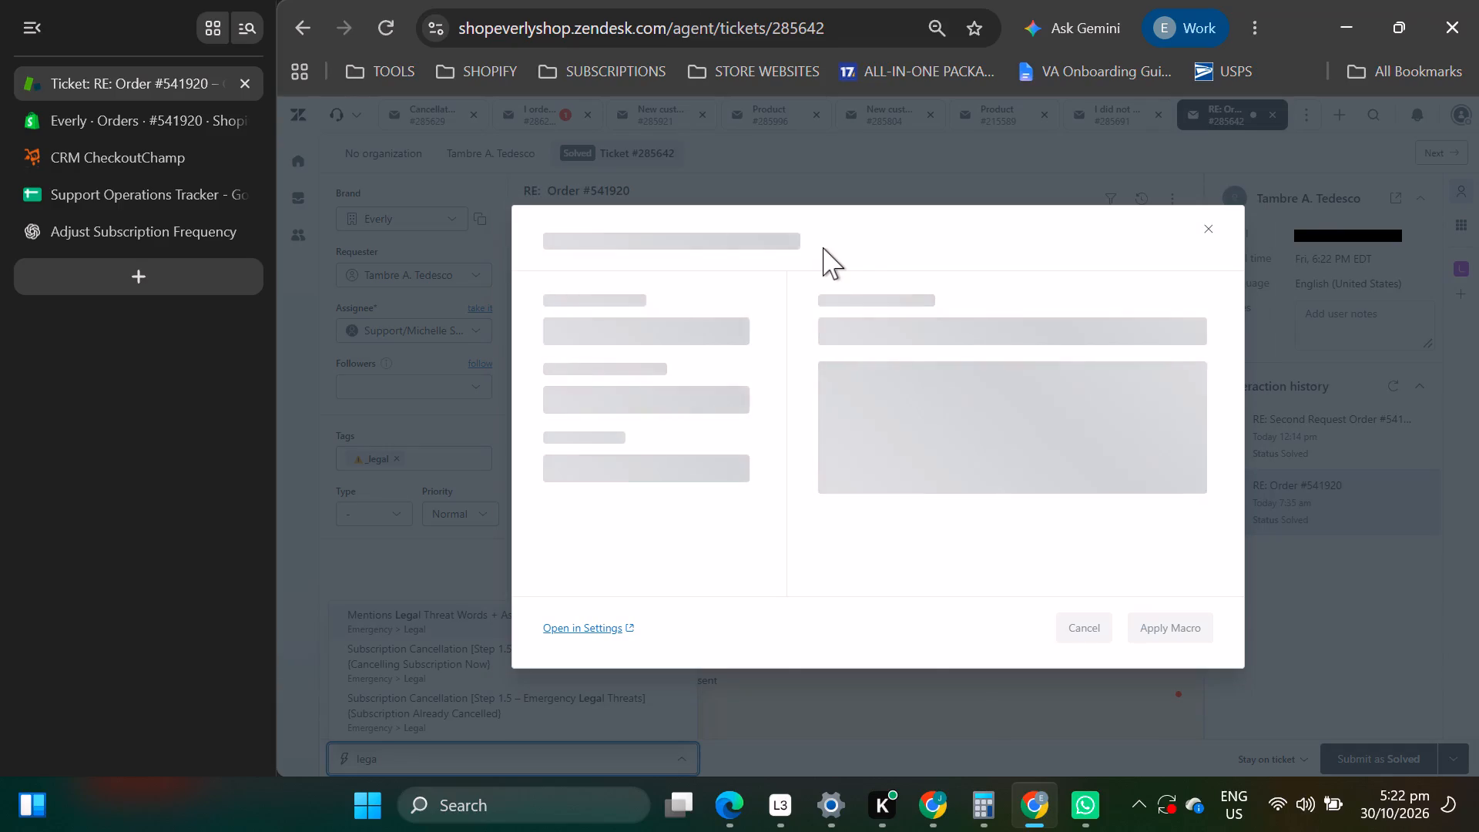
drag(1118, 238, 822, 210)
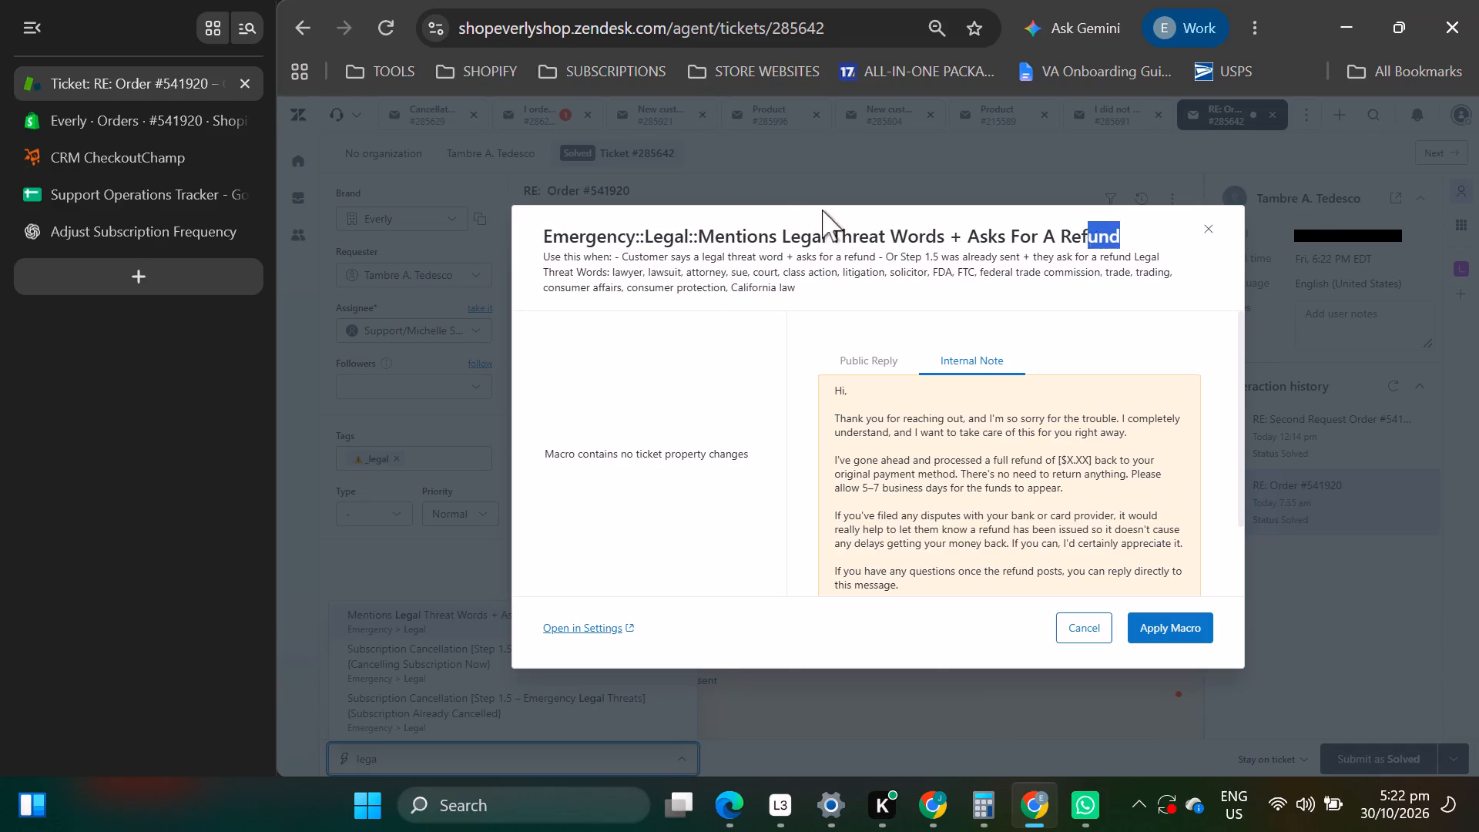
drag(822, 210, 546, 224)
right_click(555, 240)
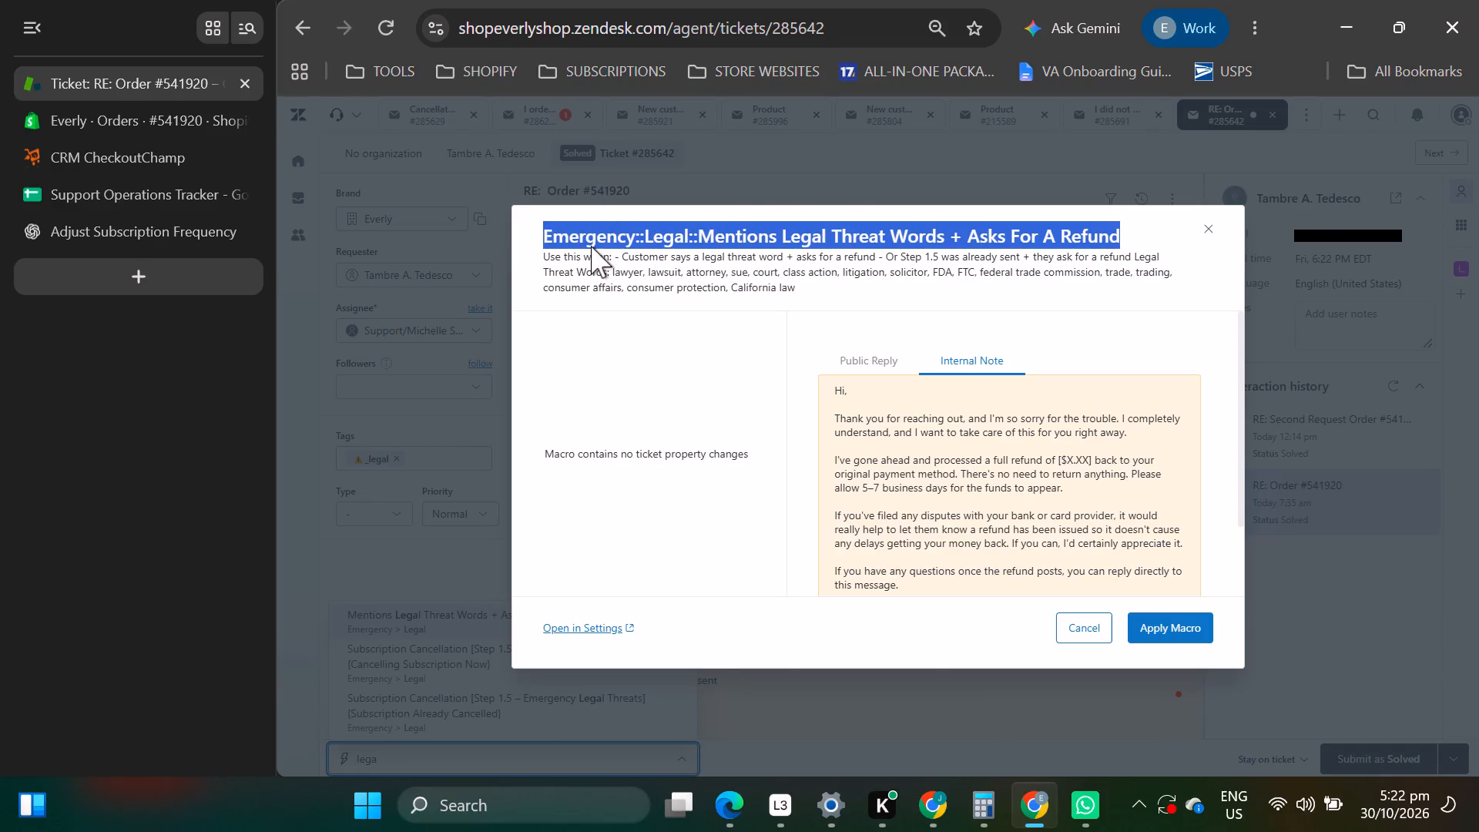
click(632, 267)
click(1208, 223)
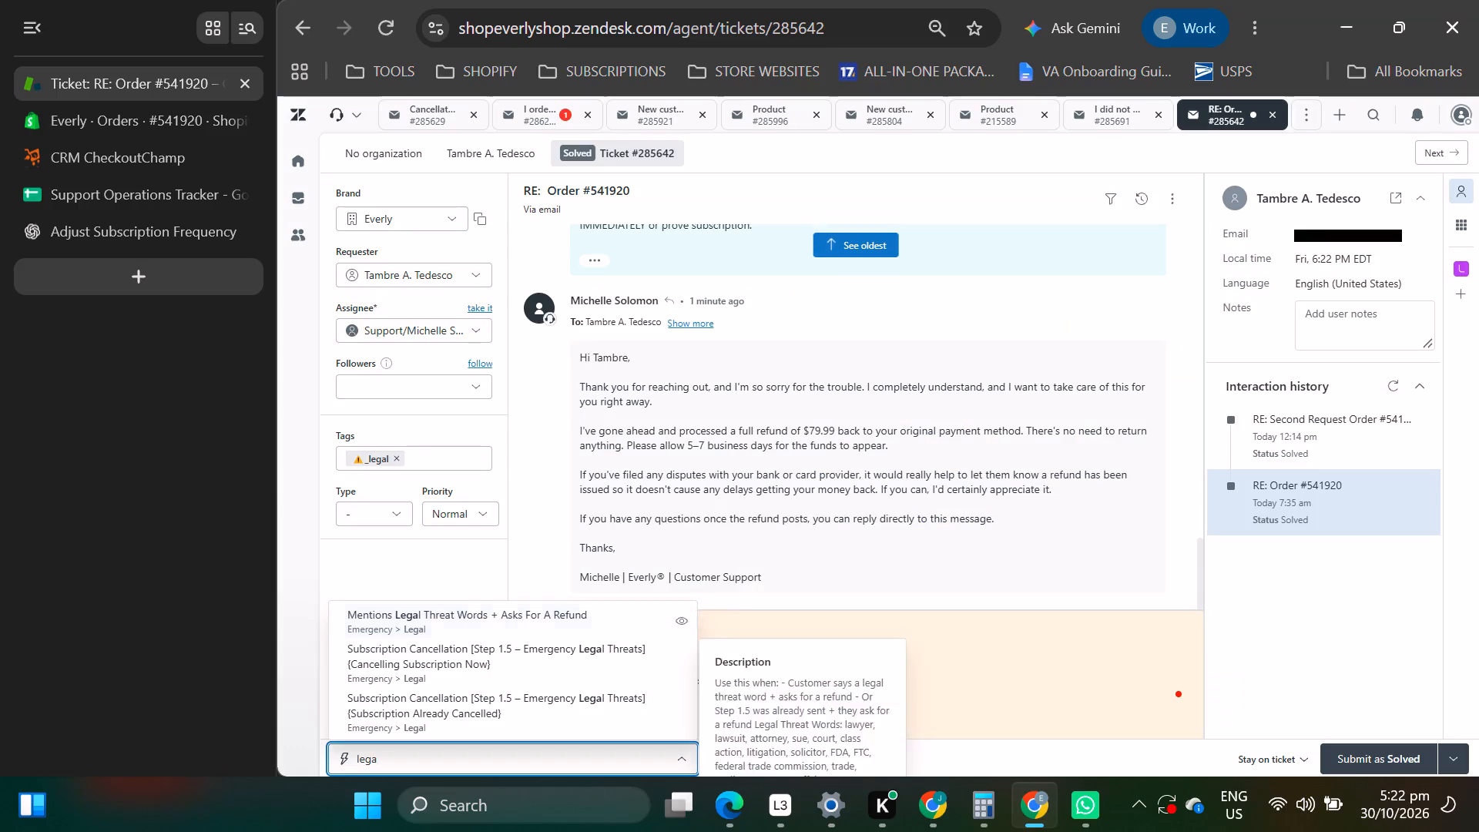
click(762, 687)
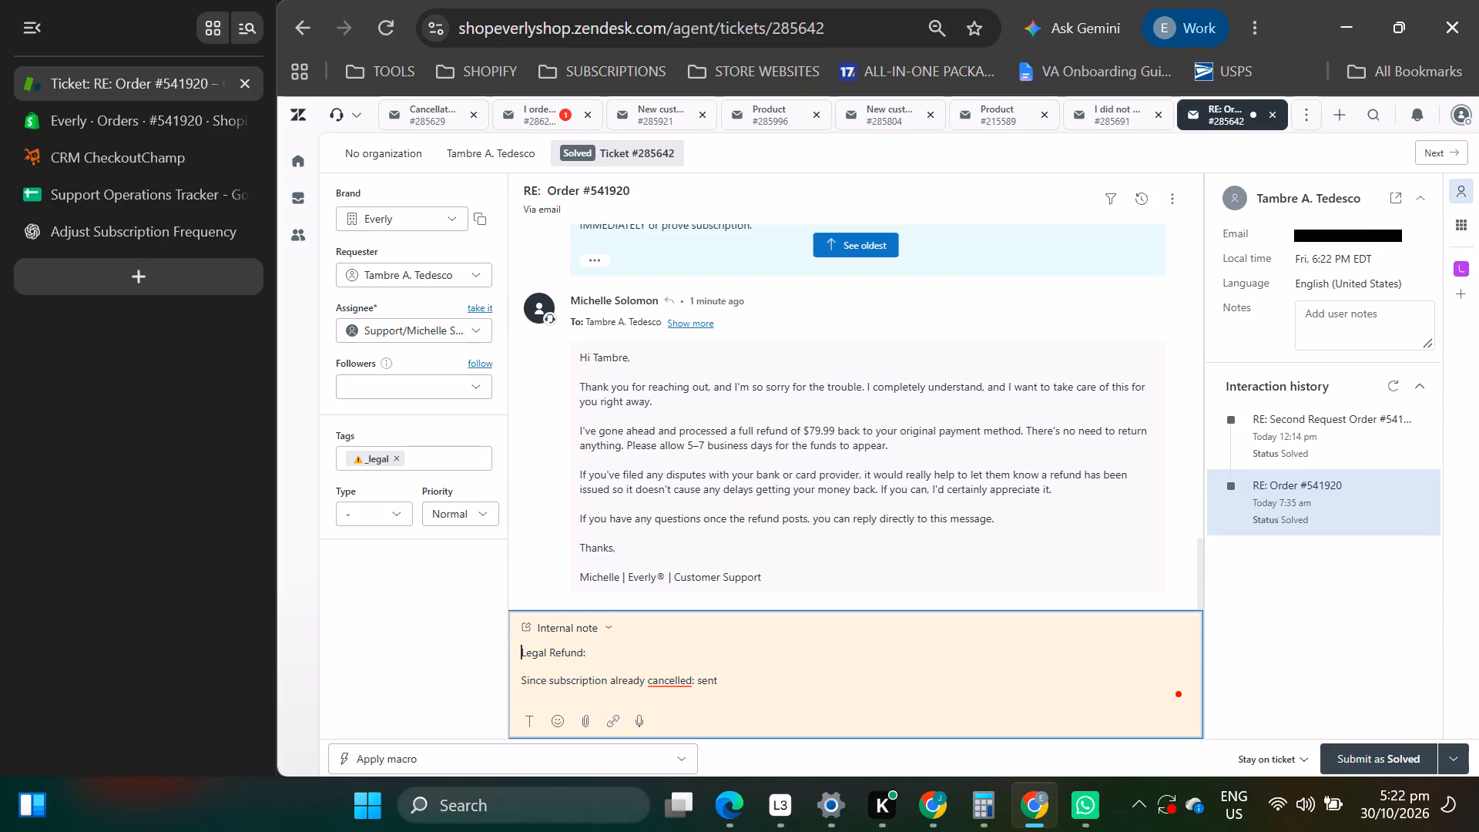
click(742, 681)
key(space)
key(ctrl+v)
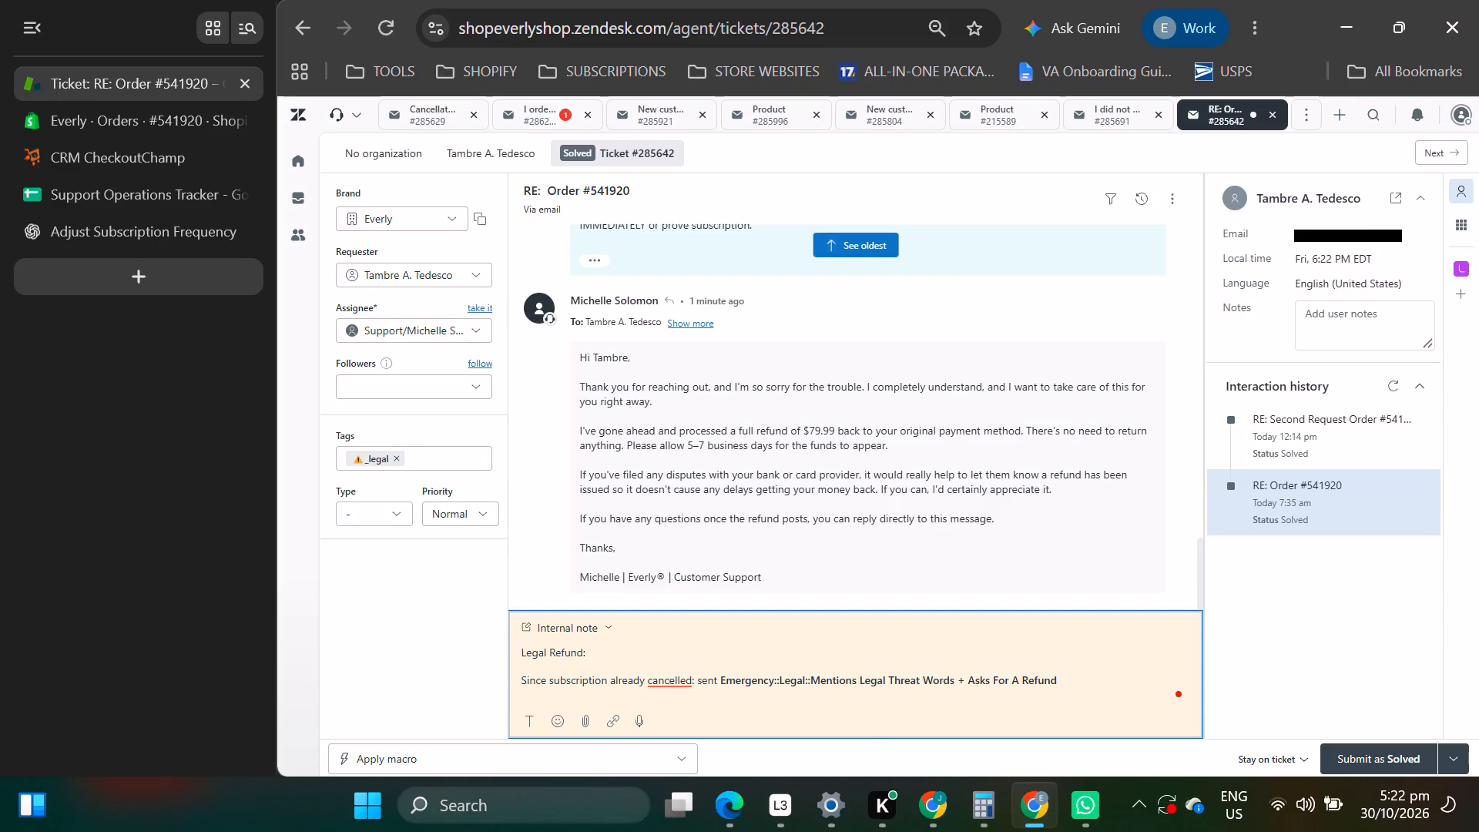
Take the ticket as assignee and submit the internal note with the status Solved.
click(485, 291)
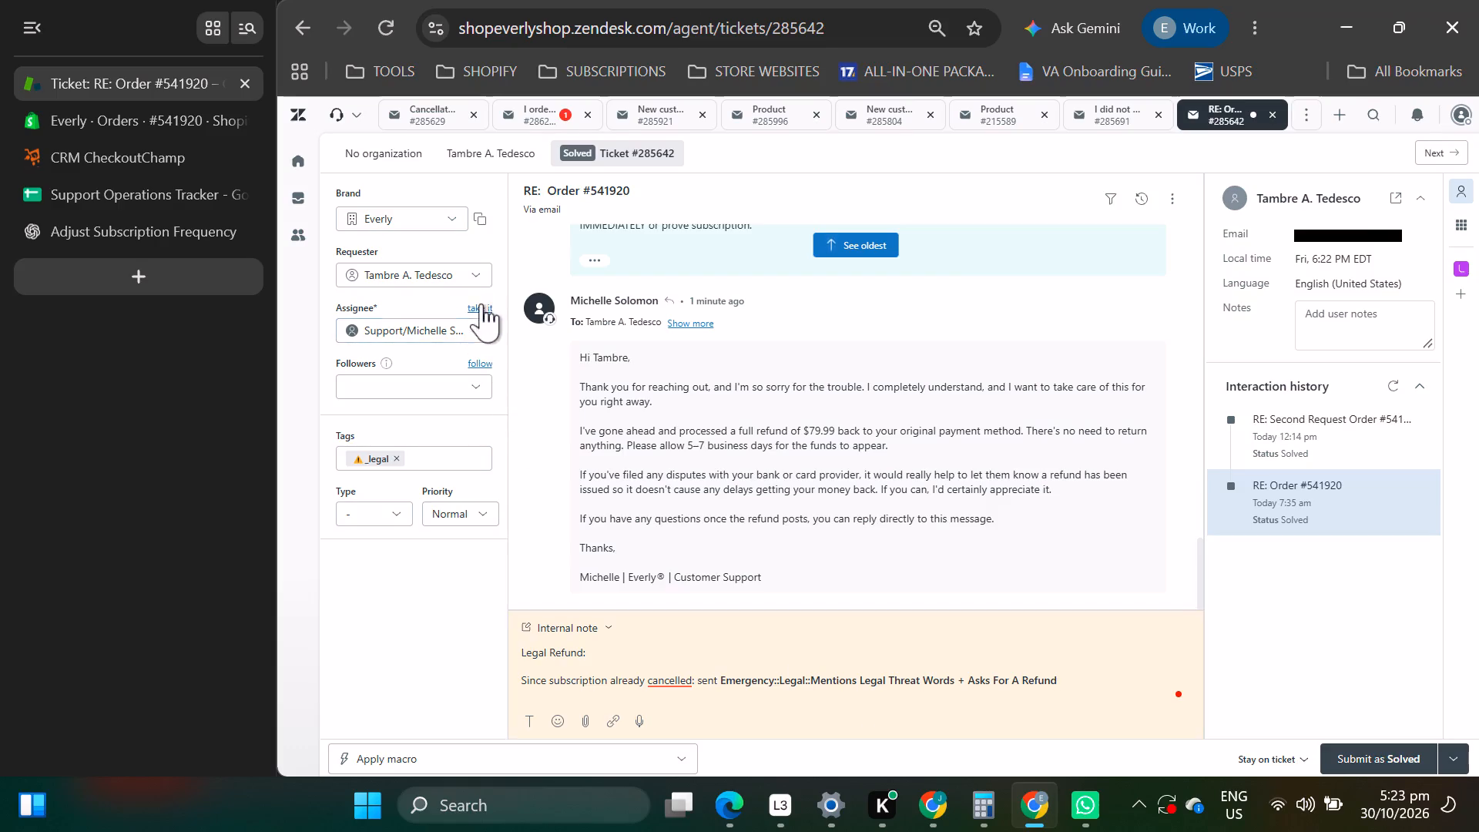
triple_click(481, 304)
double_click(481, 304)
scroll(897, 414, down, 2)
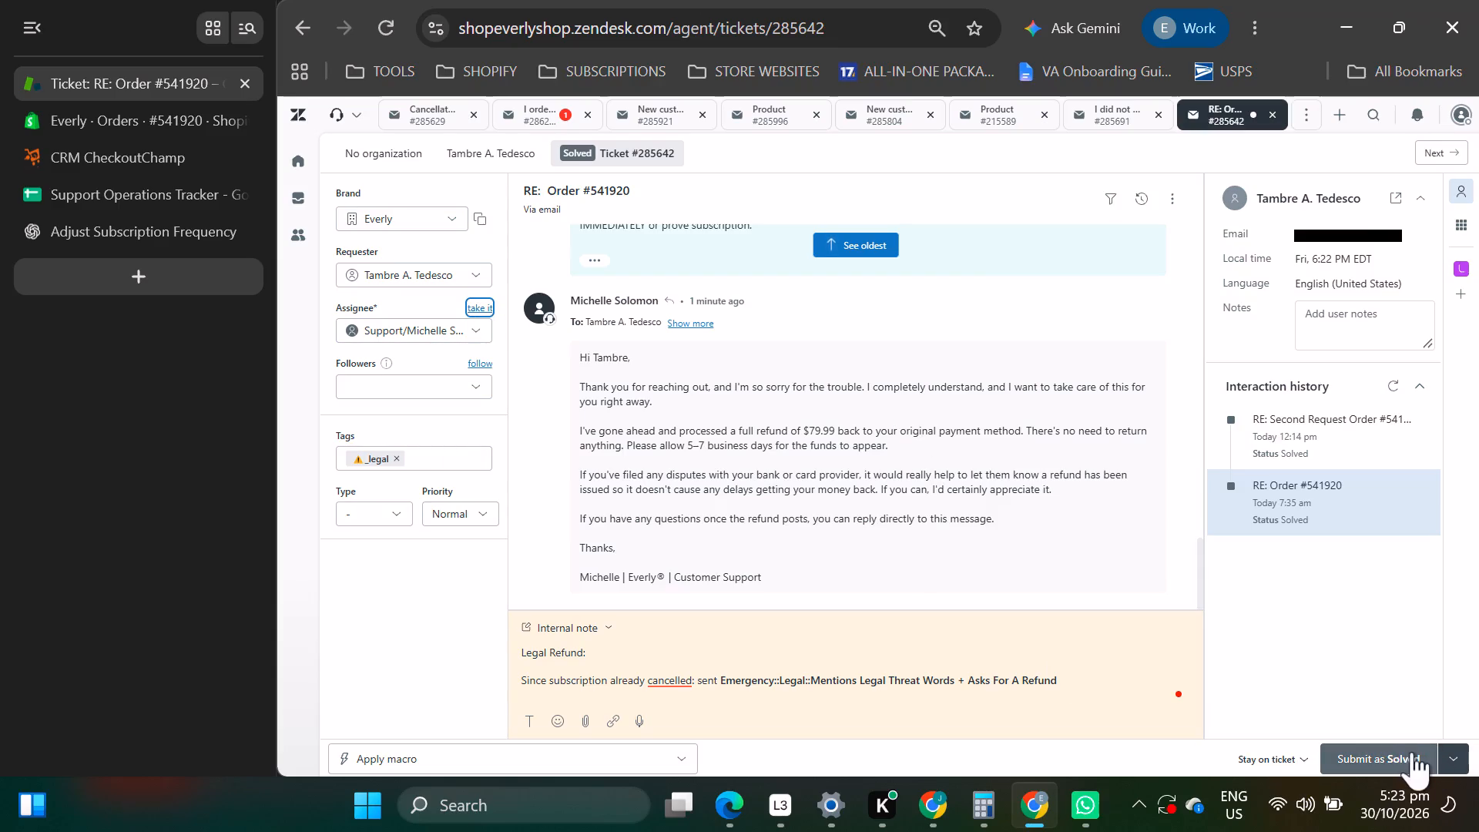
click(1380, 756)
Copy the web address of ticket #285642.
click(629, 27)
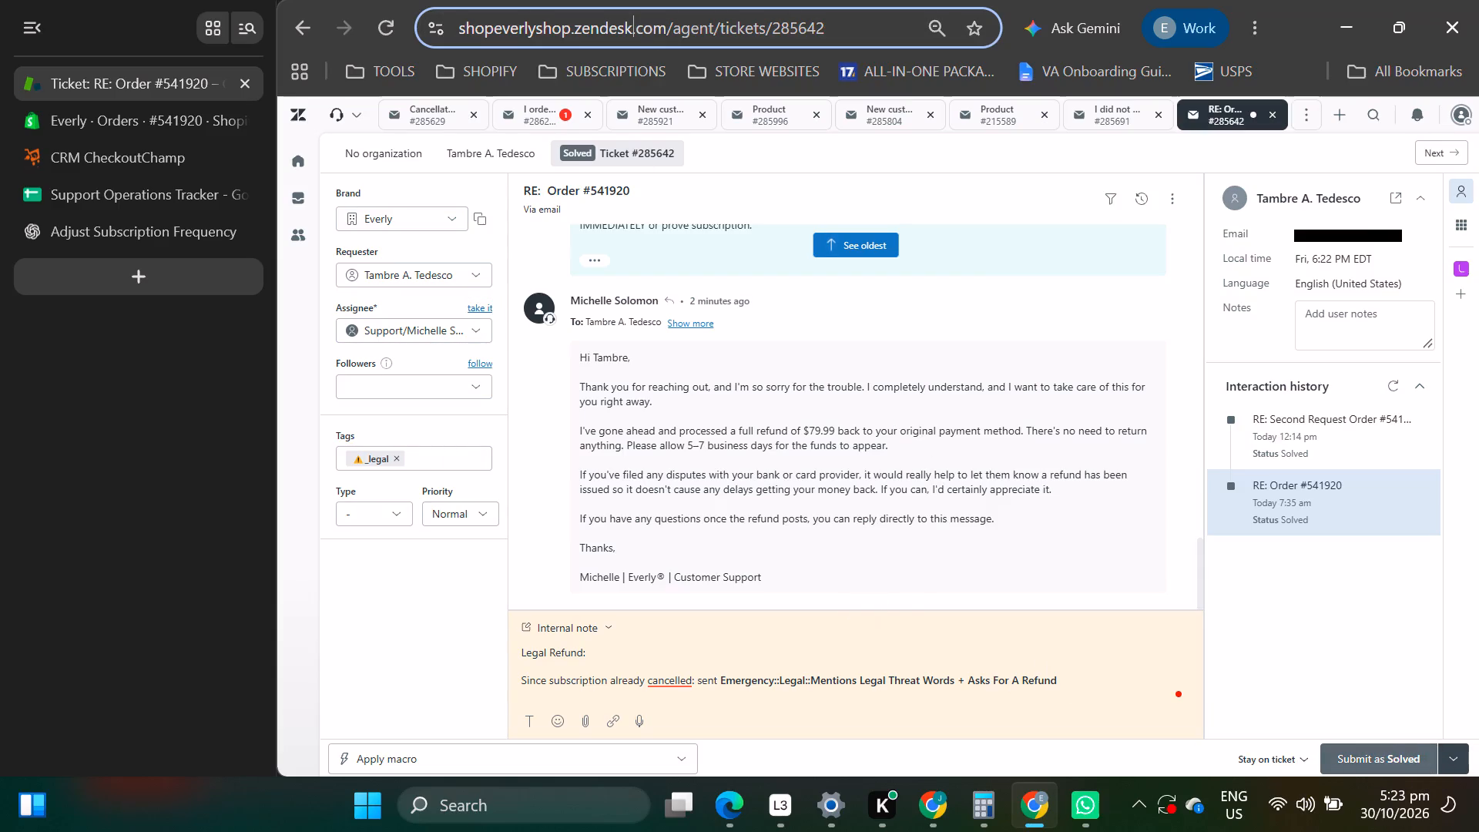
right_click(628, 26)
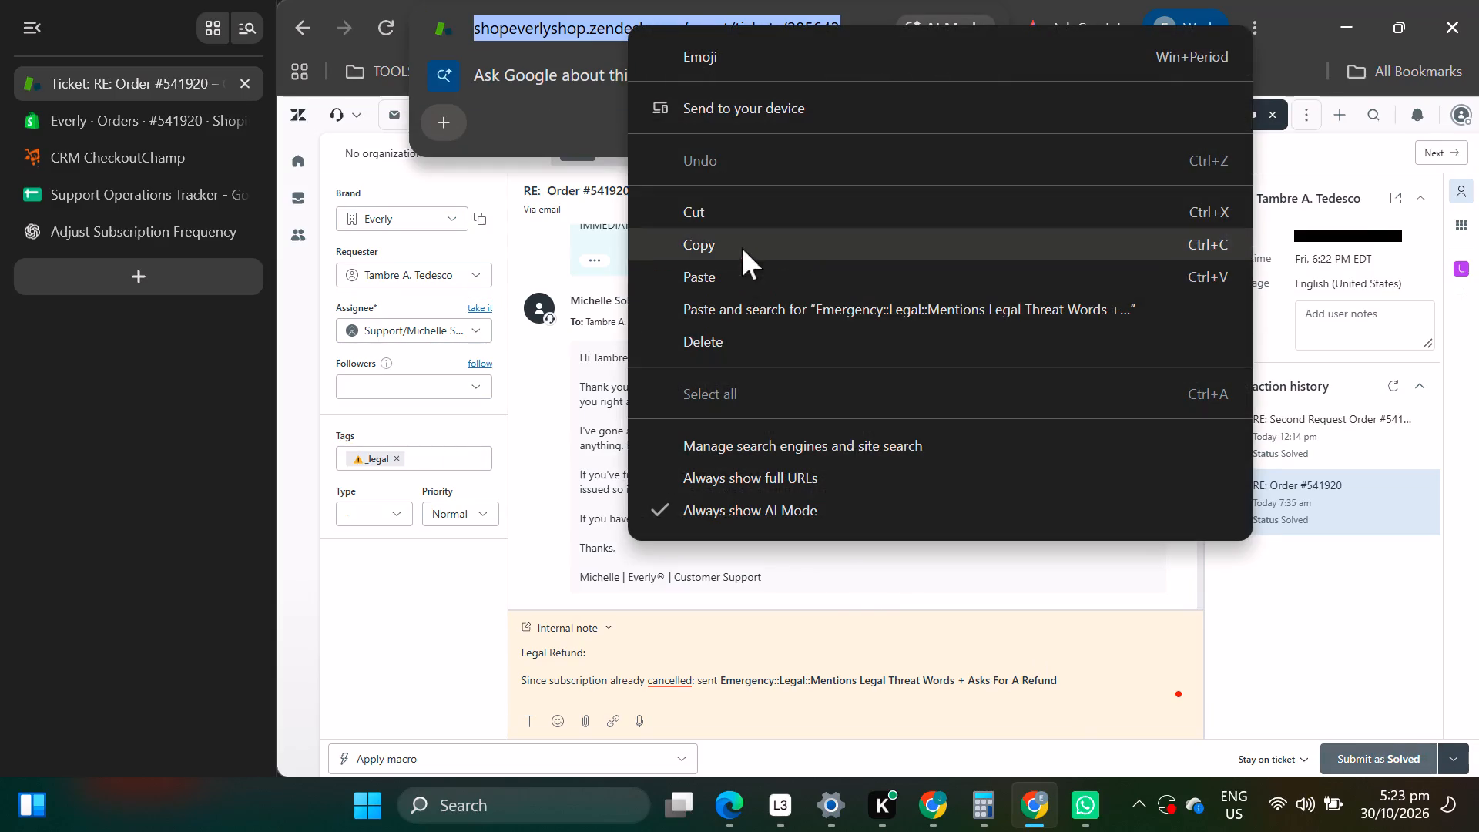
click(742, 248)
Switch to Loggy3, stop the current recording, start a new one, and minimise the window.
click(783, 811)
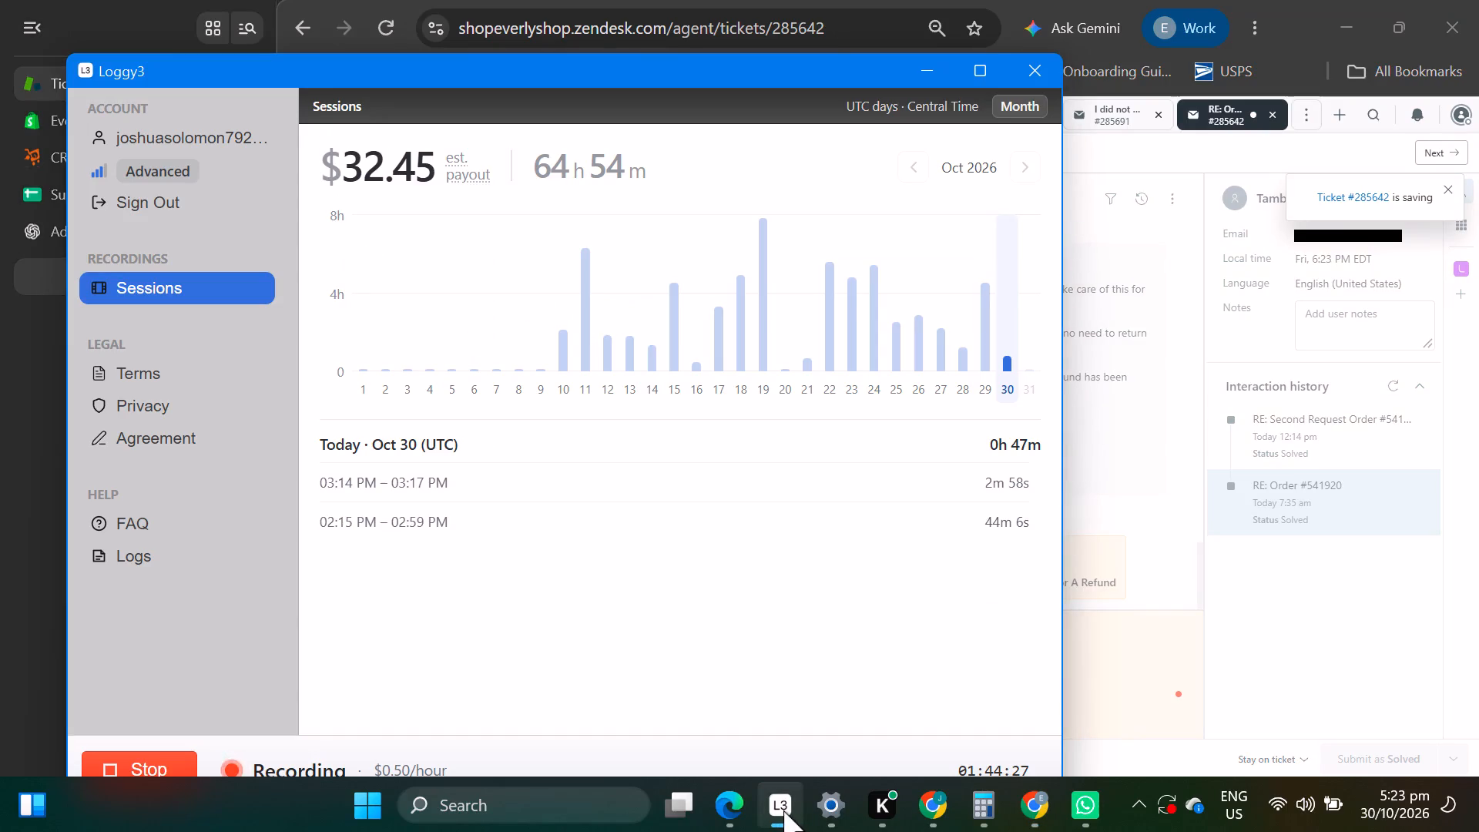
click(177, 762)
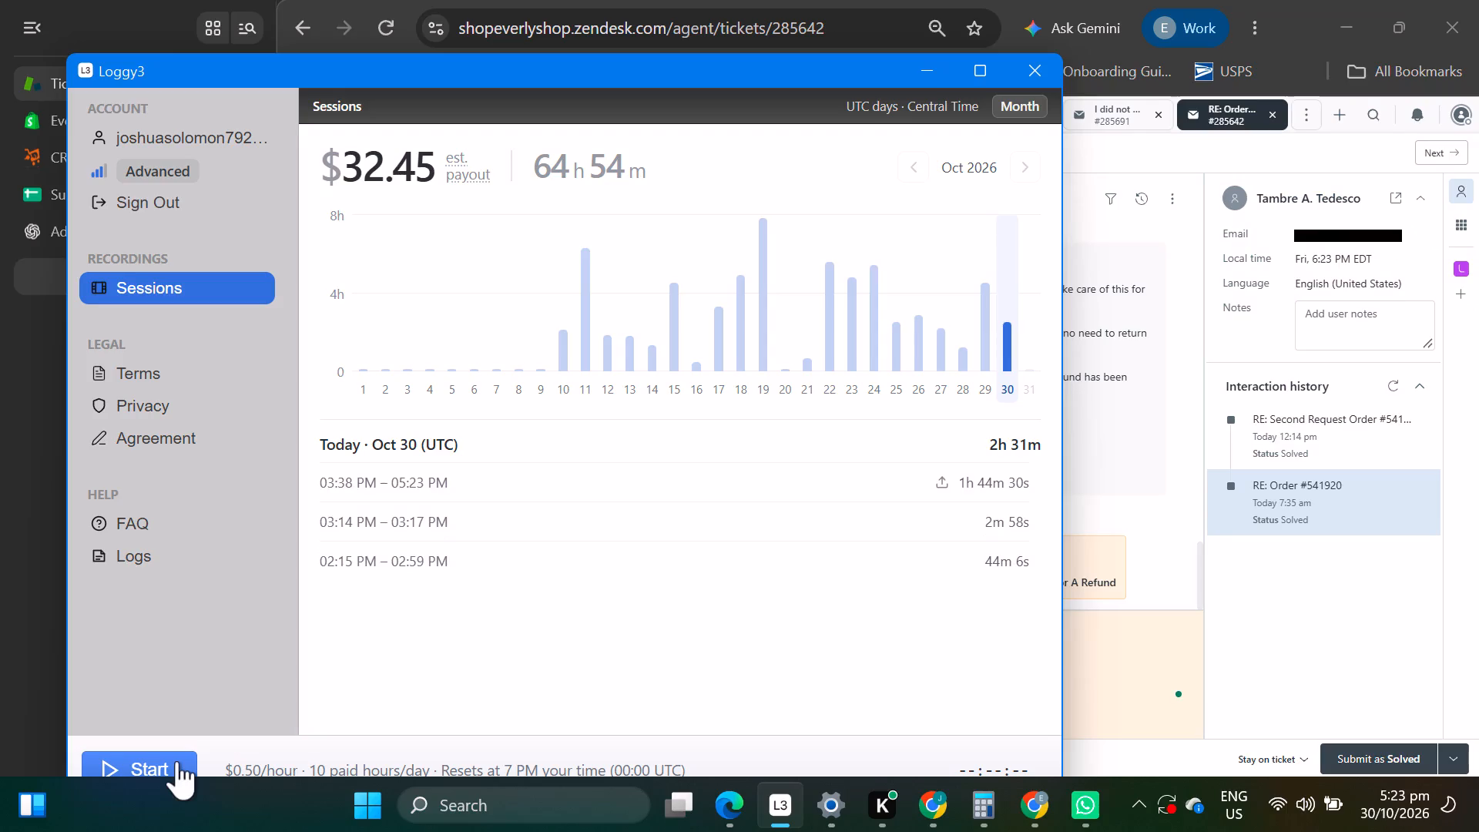
click(177, 761)
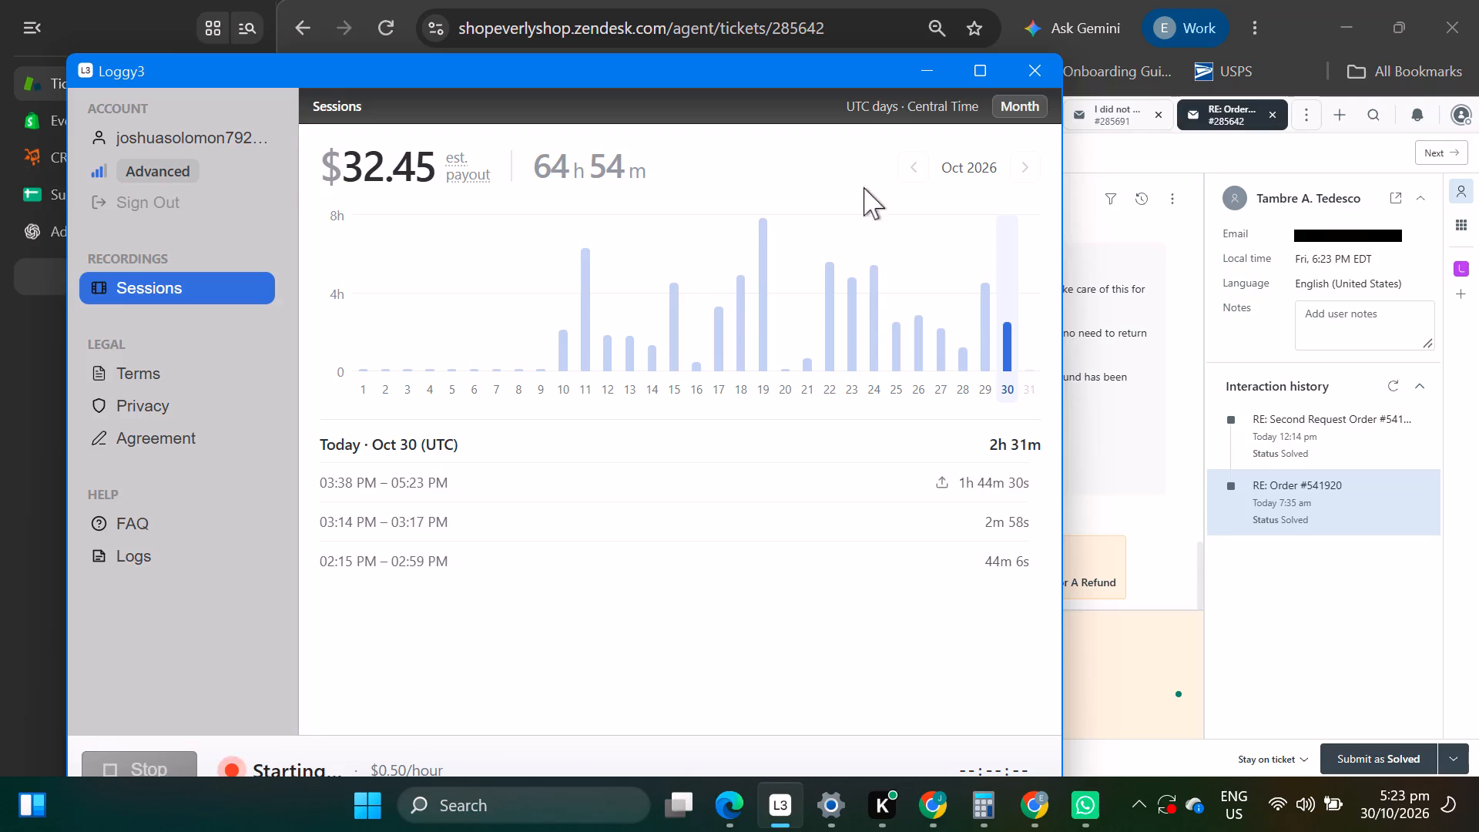
click(931, 62)
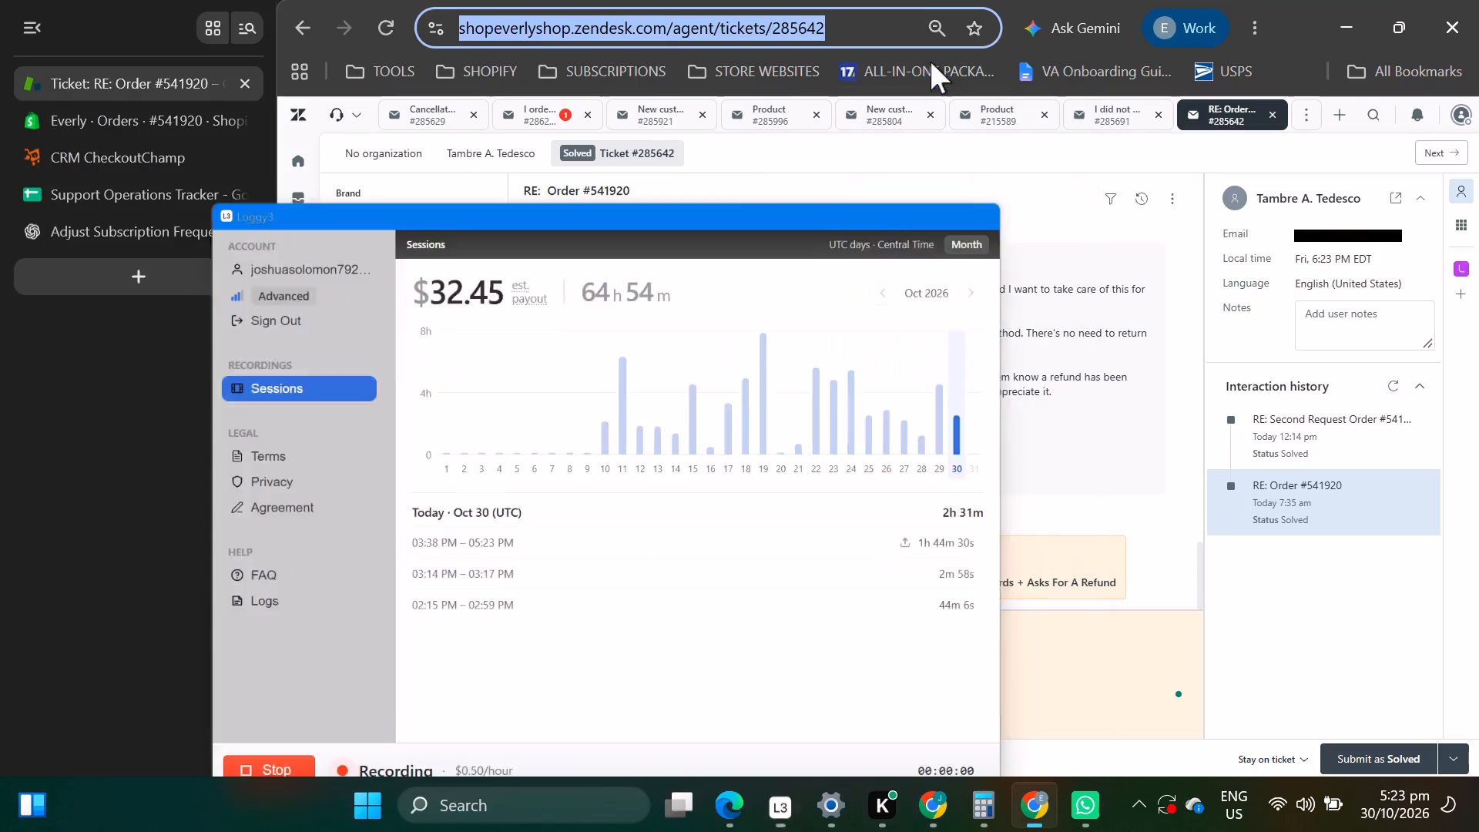